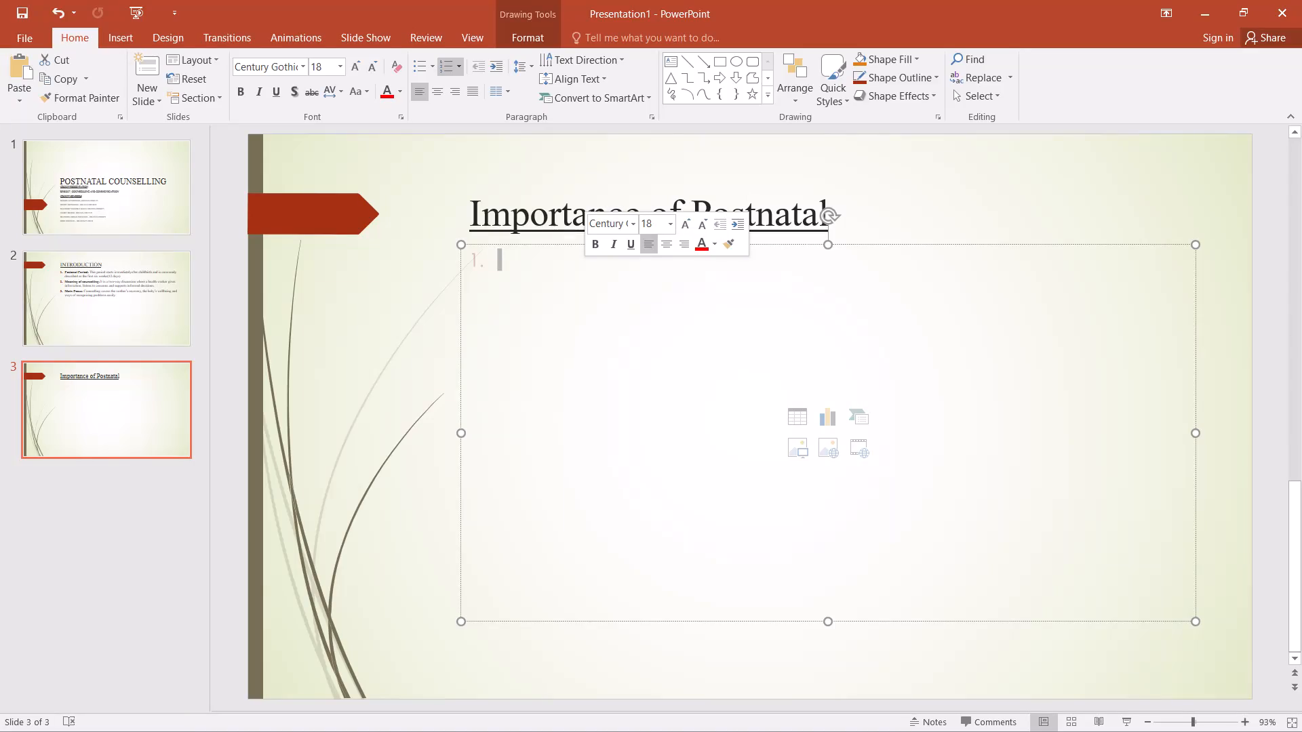
# Place the text cursor at the first numbered item in the body of the "Importance of Postnatal" slide.
pyautogui.click(541, 262)
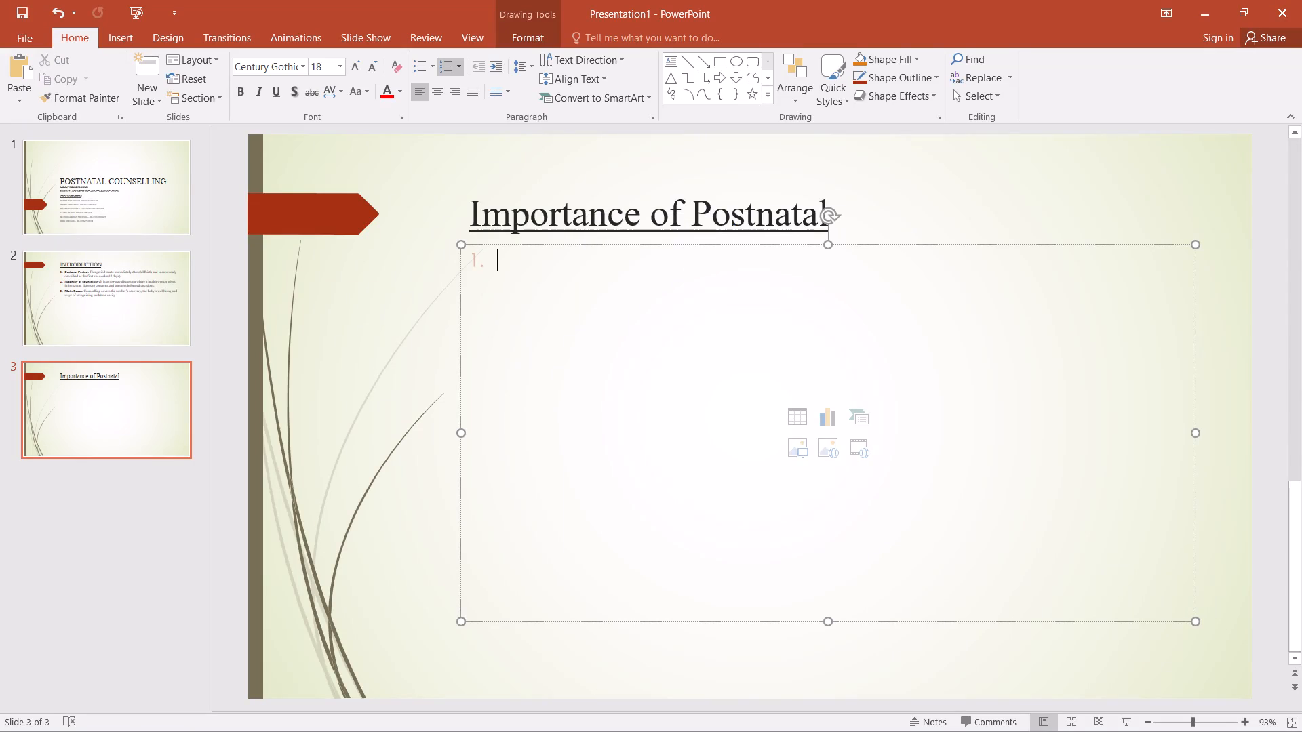
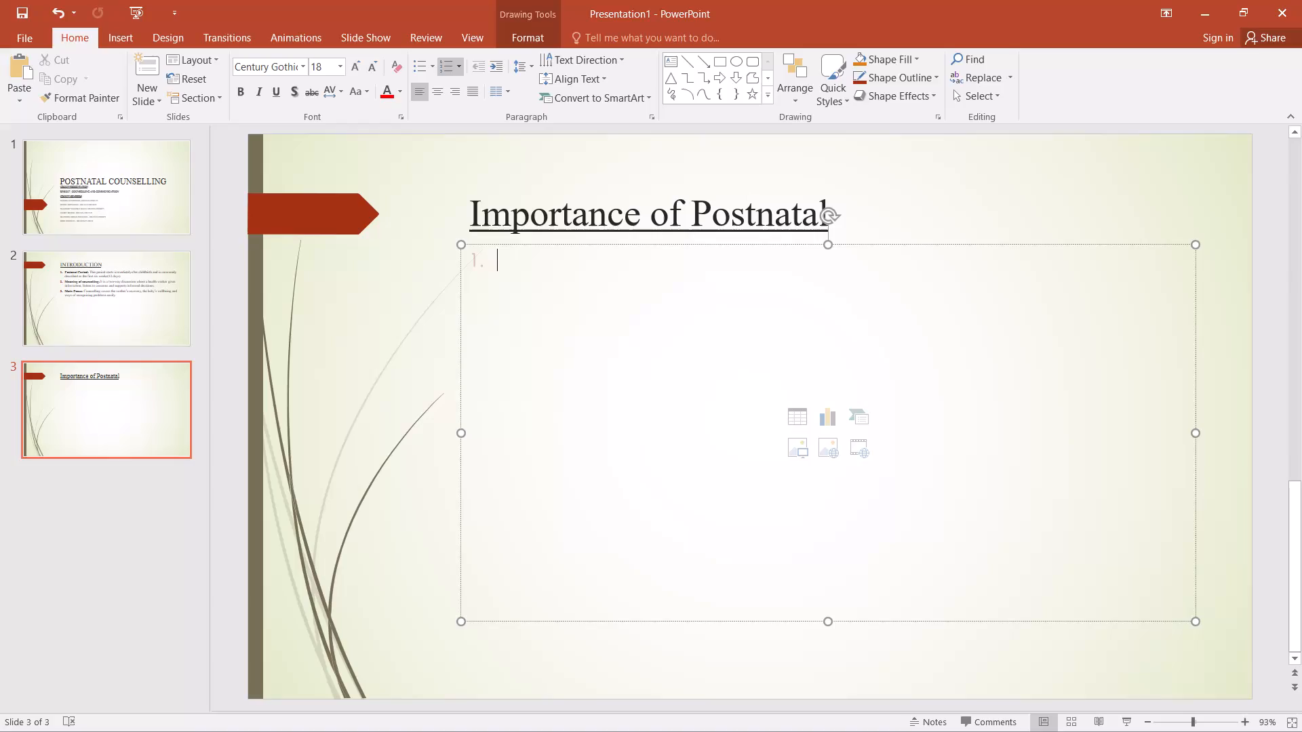
# Select the empty first numbered item in the body of the "Importance of Postnatal" slide.
pyautogui.click(541, 262)
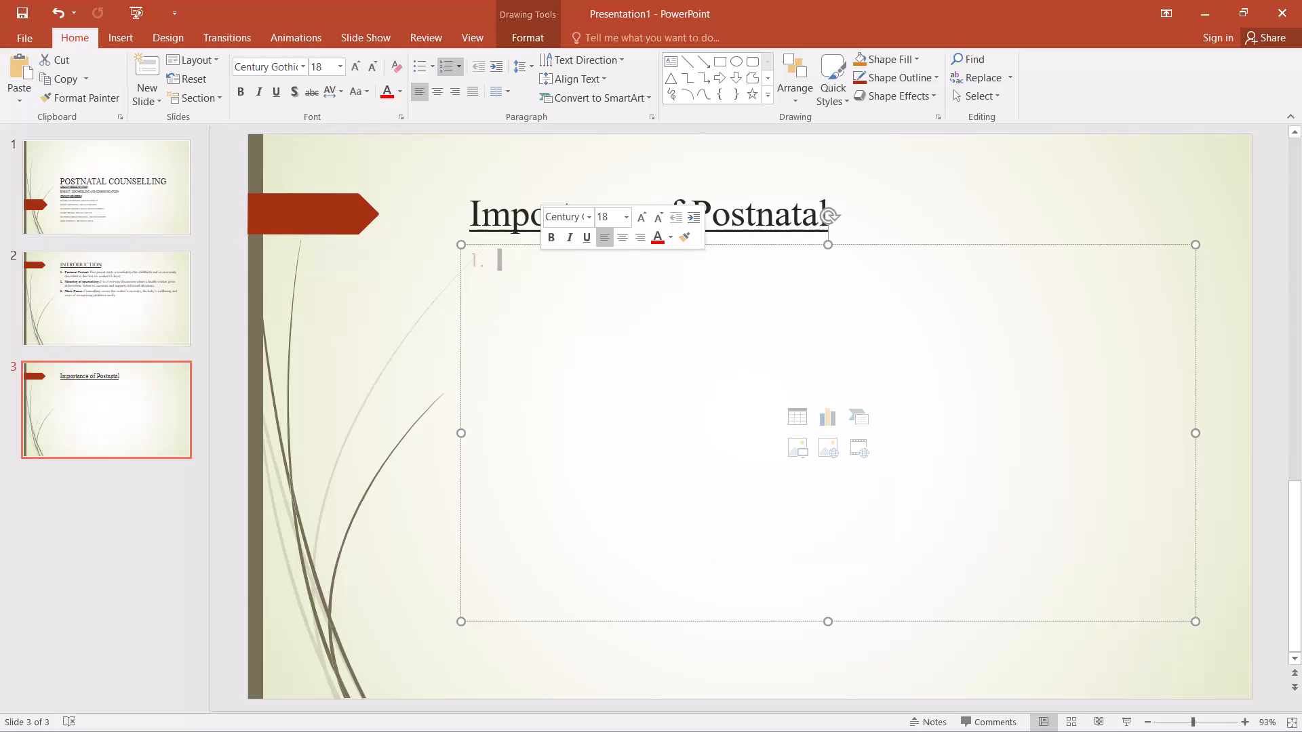
pyautogui.doubleClick(541, 262)
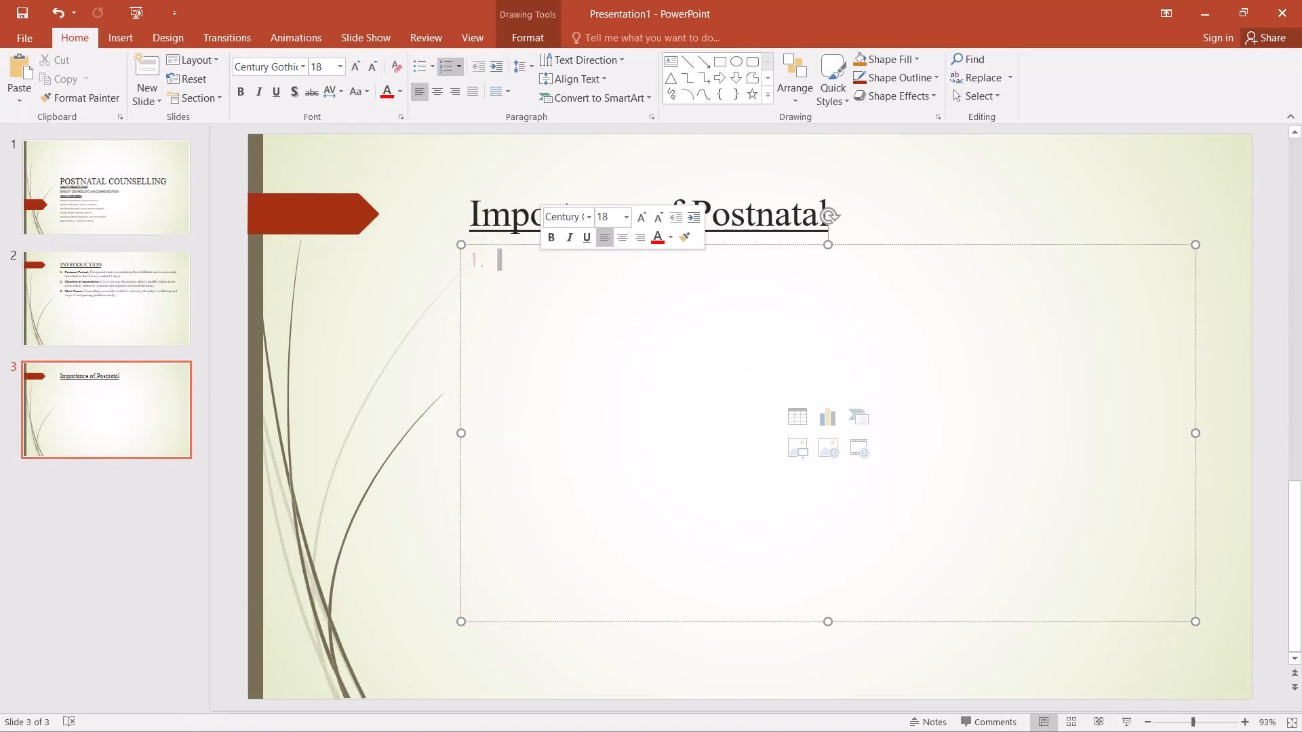
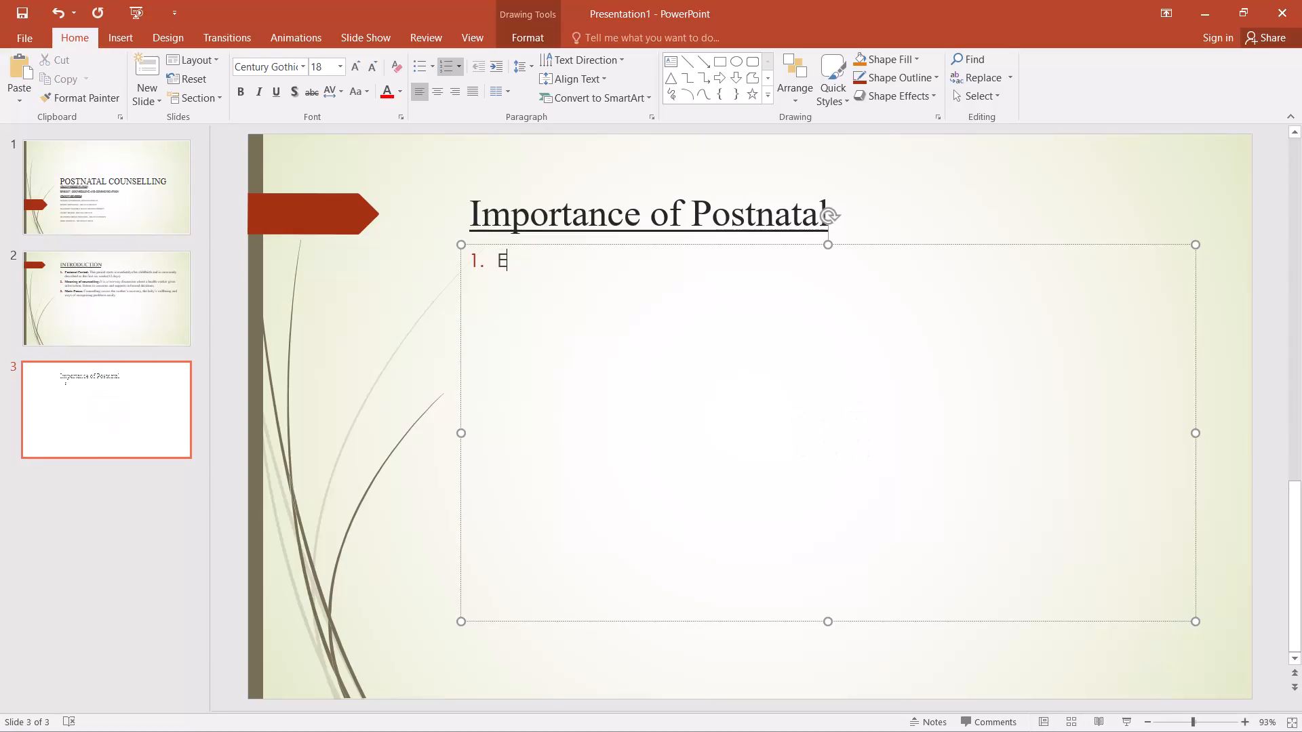
# Begin the first numbered item on the "Importance of Postnatal" slide with the label "Early detection:".
pyautogui.write('ly')
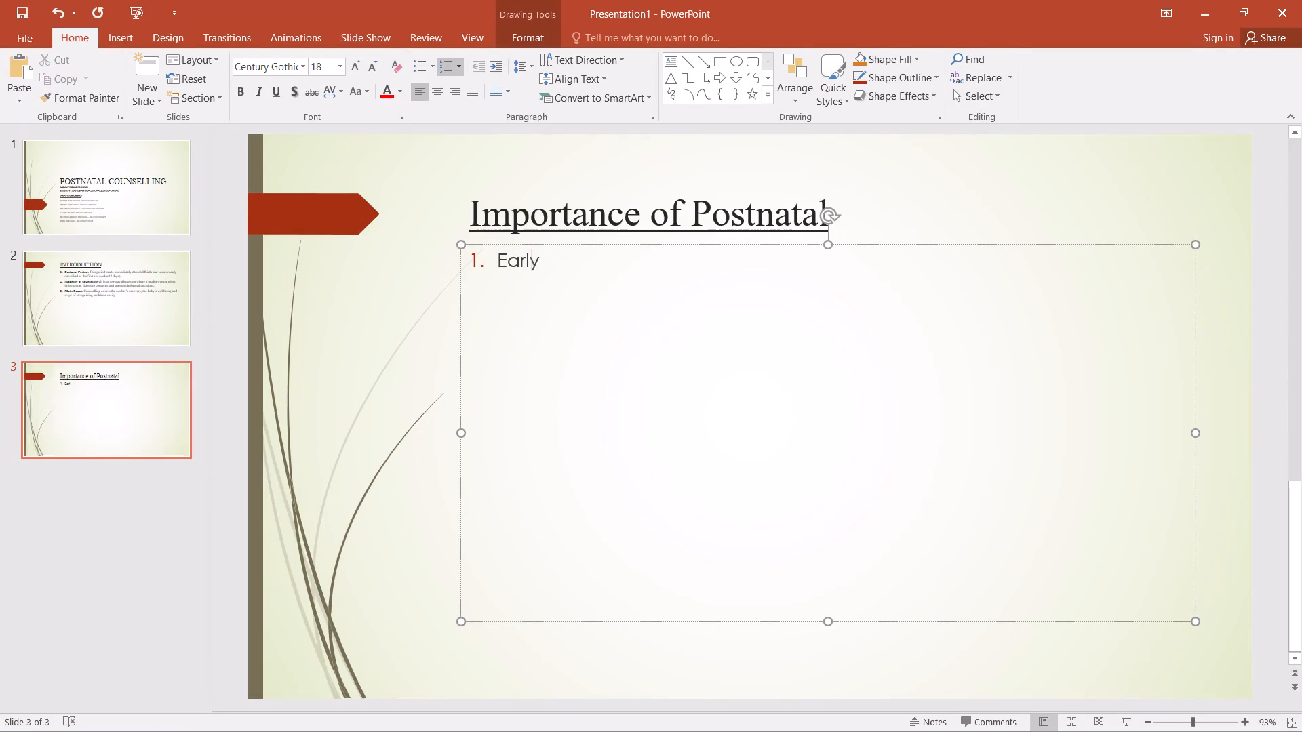
pyautogui.press('space')
pyautogui.write('dete')
pyautogui.write('ctio')
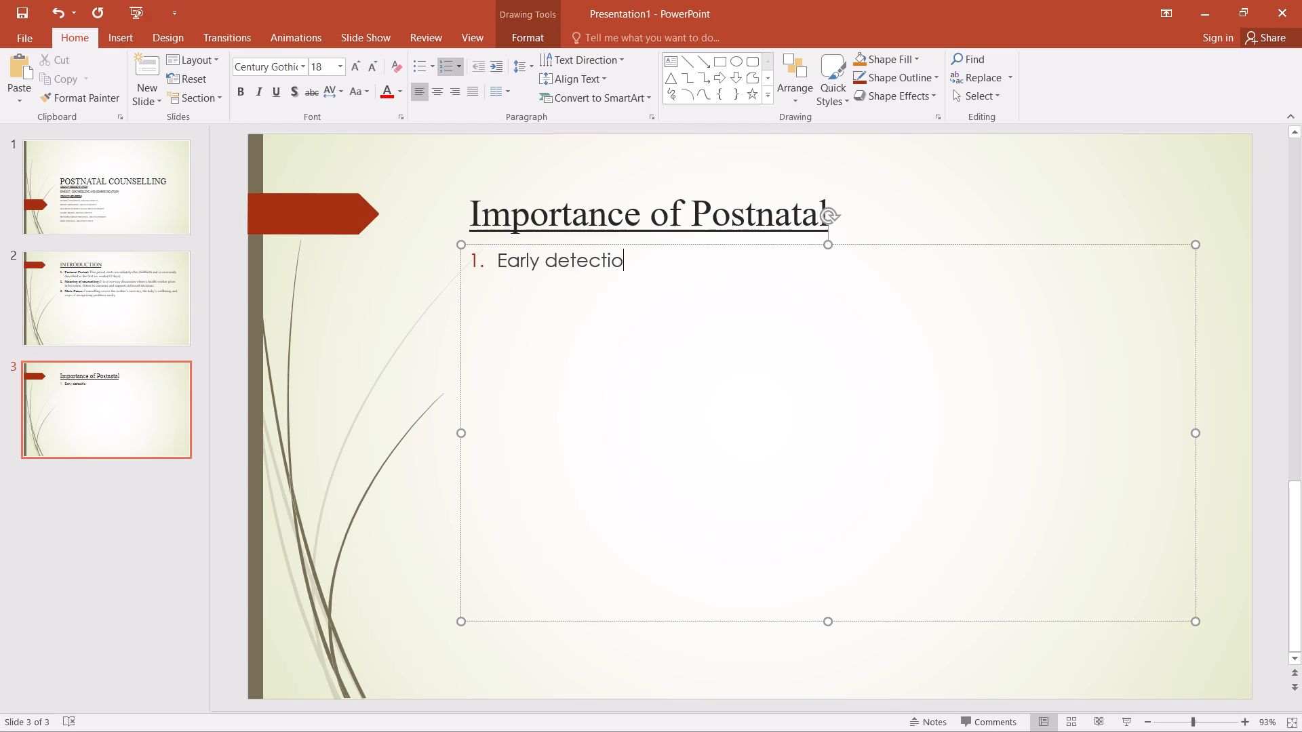
pyautogui.press('n')
pyautogui.write(':')
pyautogui.press('space')
# Continue the "Early detection:" item with the text "Mothers lean which symptoms are dangerous".
pyautogui.write('Mothers')
pyautogui.press('space')
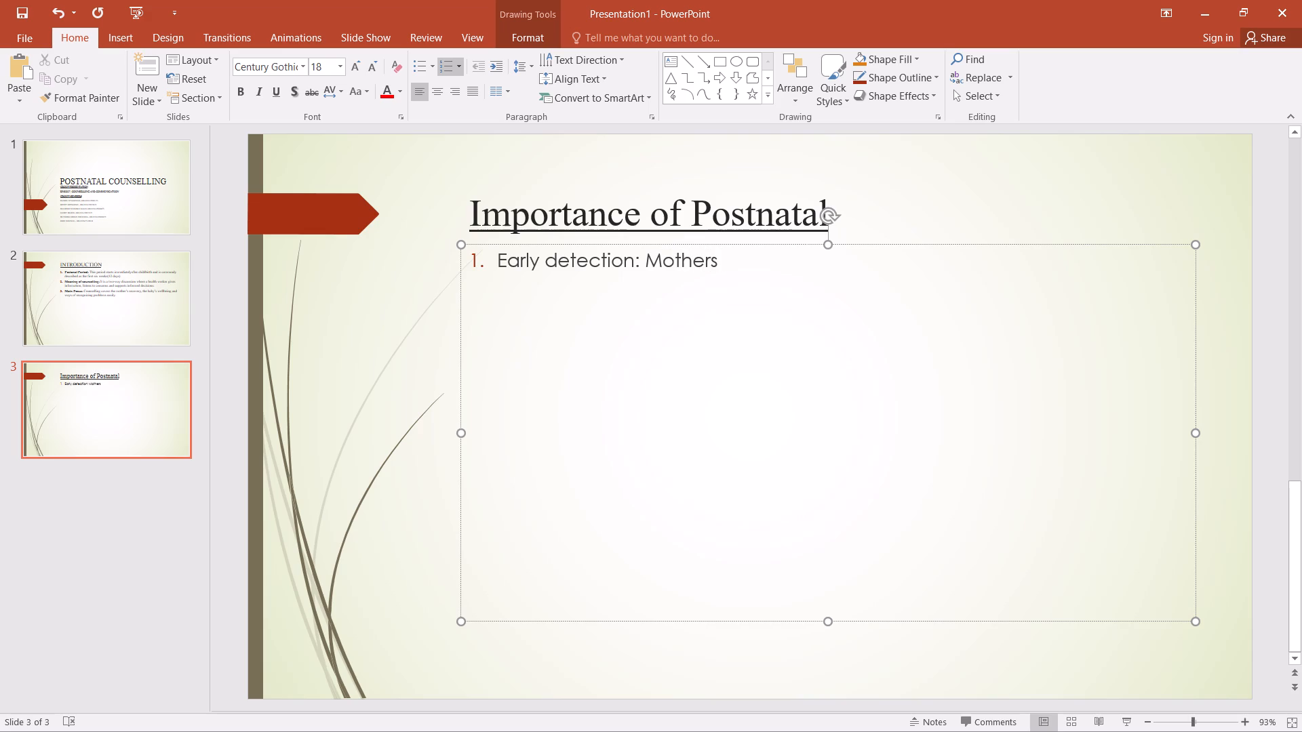
pyautogui.write('lean whiich')
pyautogui.press('space')
pyautogui.write('symptoms')
pyautogui.press('space')
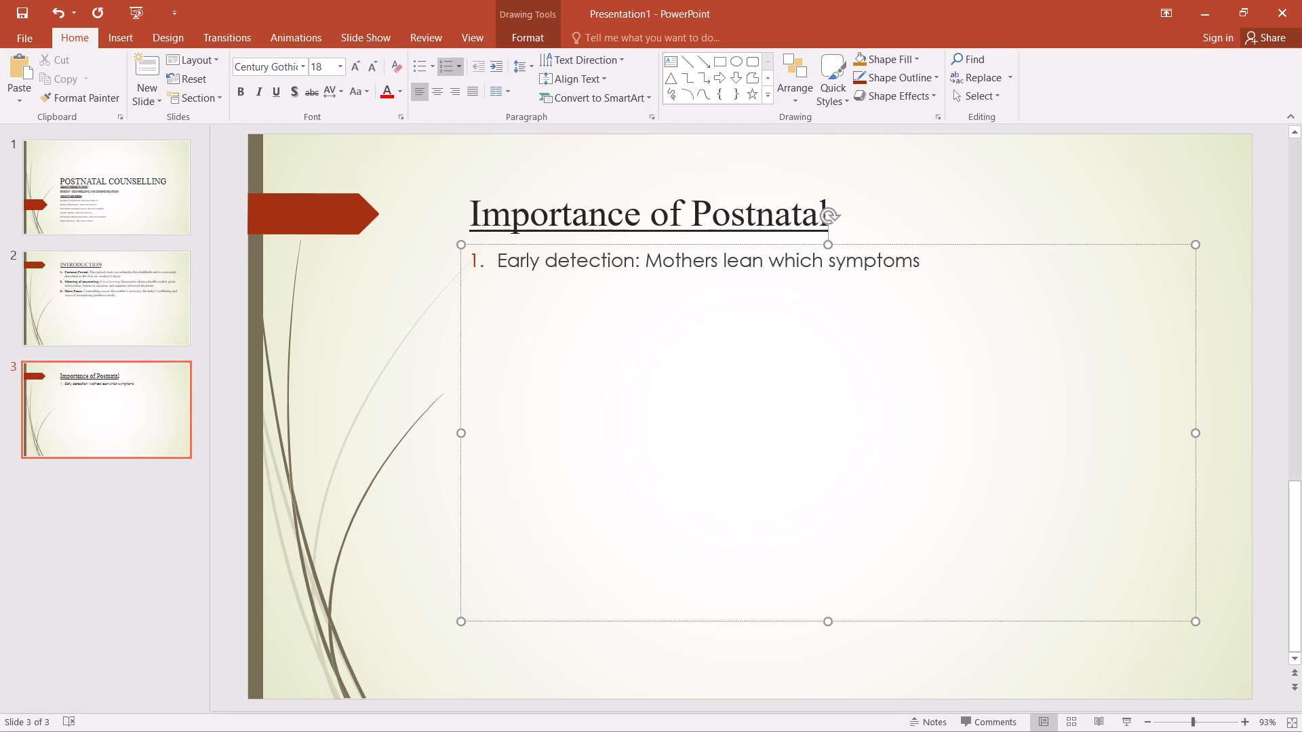
pyautogui.write('are')
pyautogui.press('space')
pyautogui.write('dangerous')
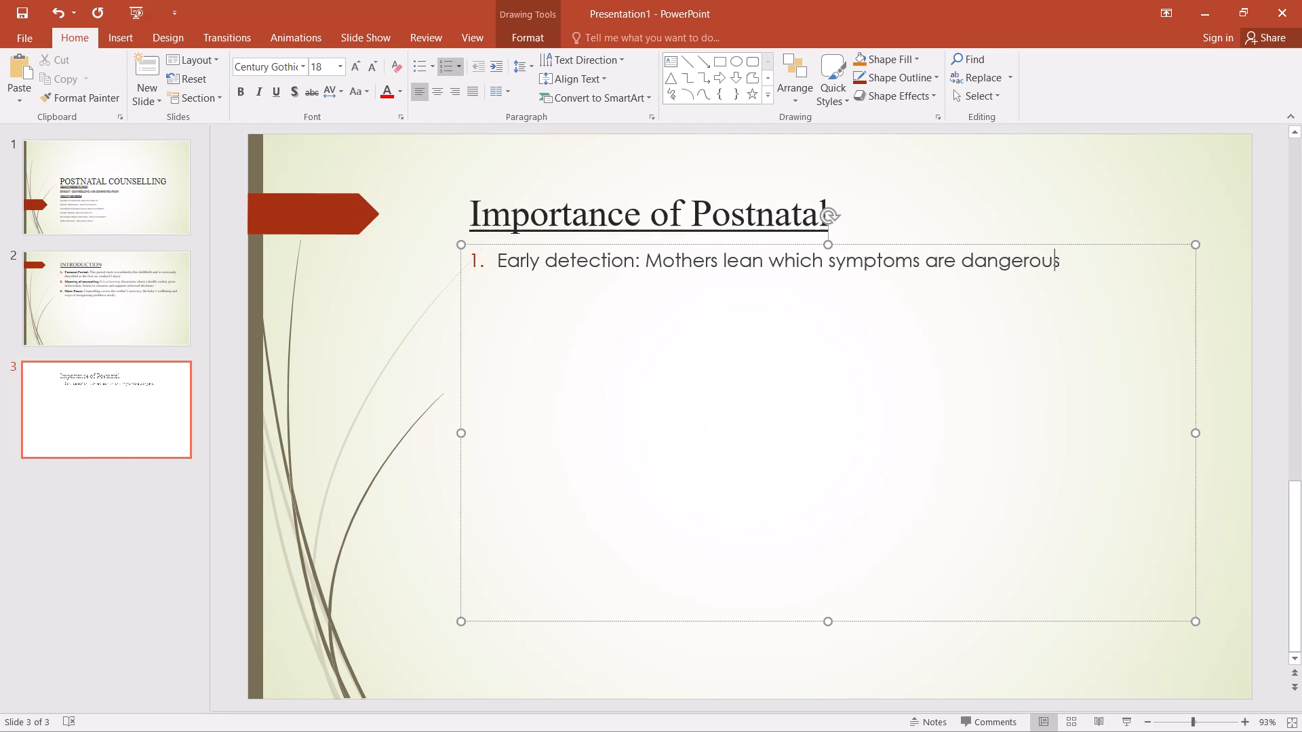
# Finish the first item's sentence with "and when to seek urgent medical help.".
pyautogui.press('space')
pyautogui.write('and when')
pyautogui.press('space')
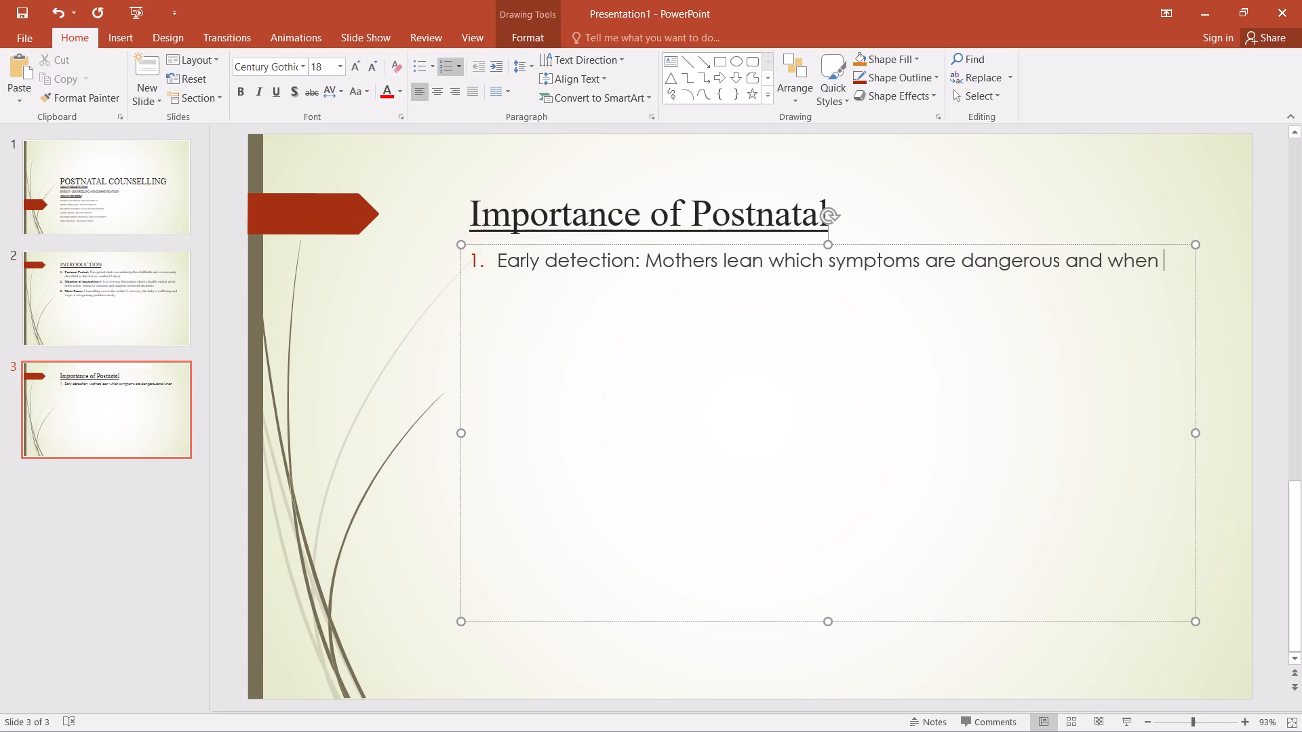
pyautogui.write('to seek')
pyautogui.press('space')
pyautogui.write('urgent')
pyautogui.press('space')
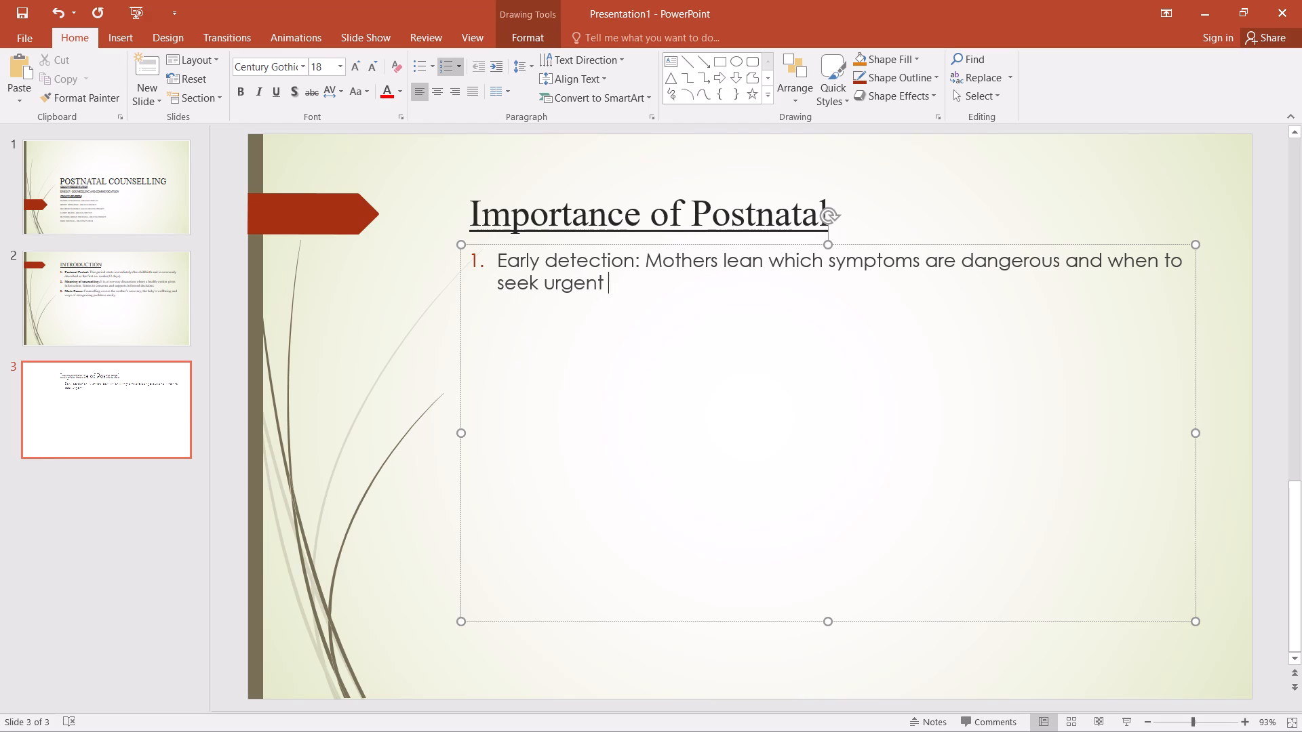
pyautogui.write('medical')
pyautogui.press('space')
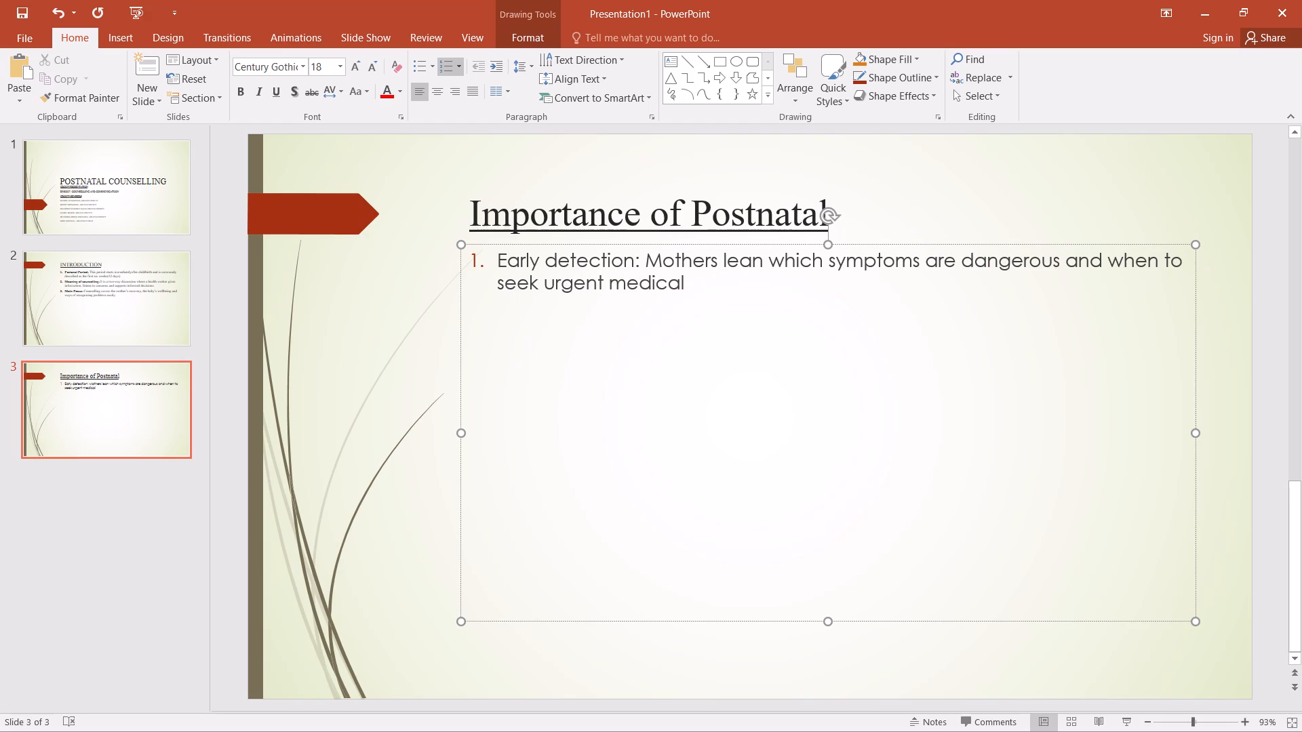
pyautogui.write('help')
pyautogui.press('.')
# Add a second numbered item that begins with the label "Healthy recovery:".
pyautogui.press('Return')
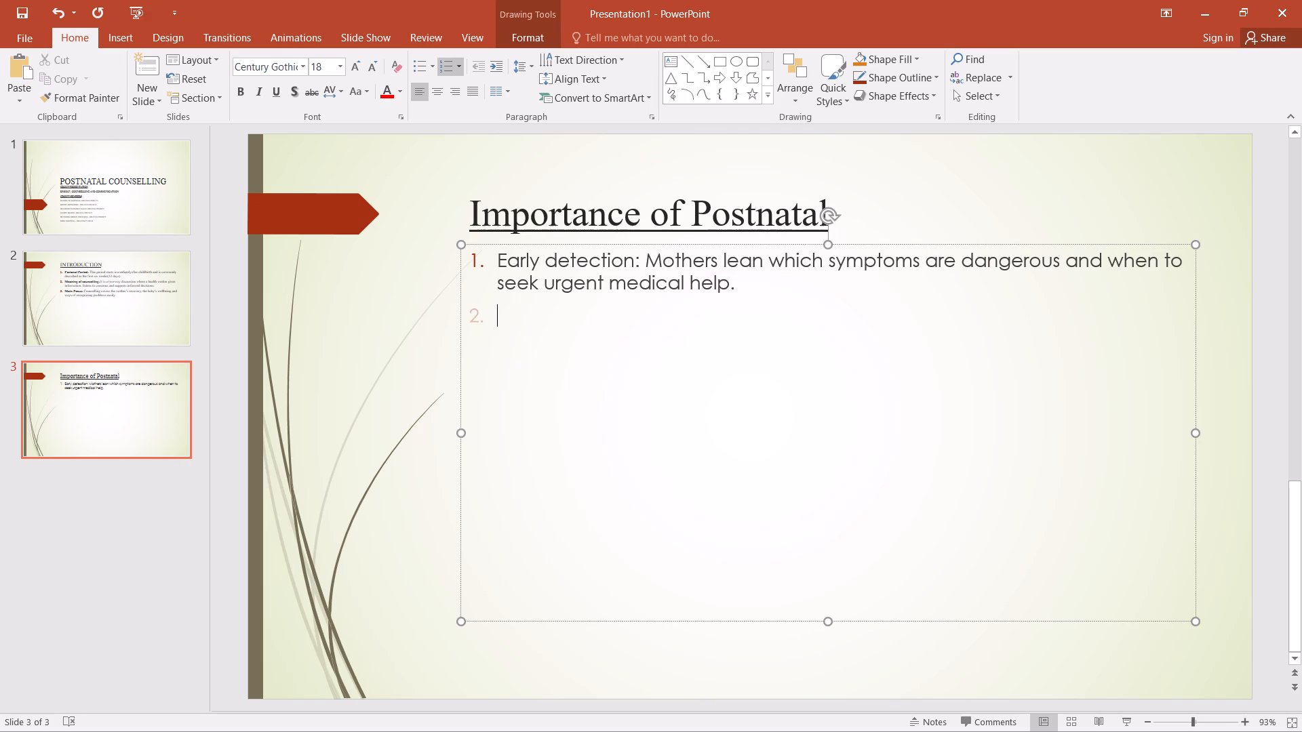
pyautogui.write('Healthy')
pyautogui.press('space')
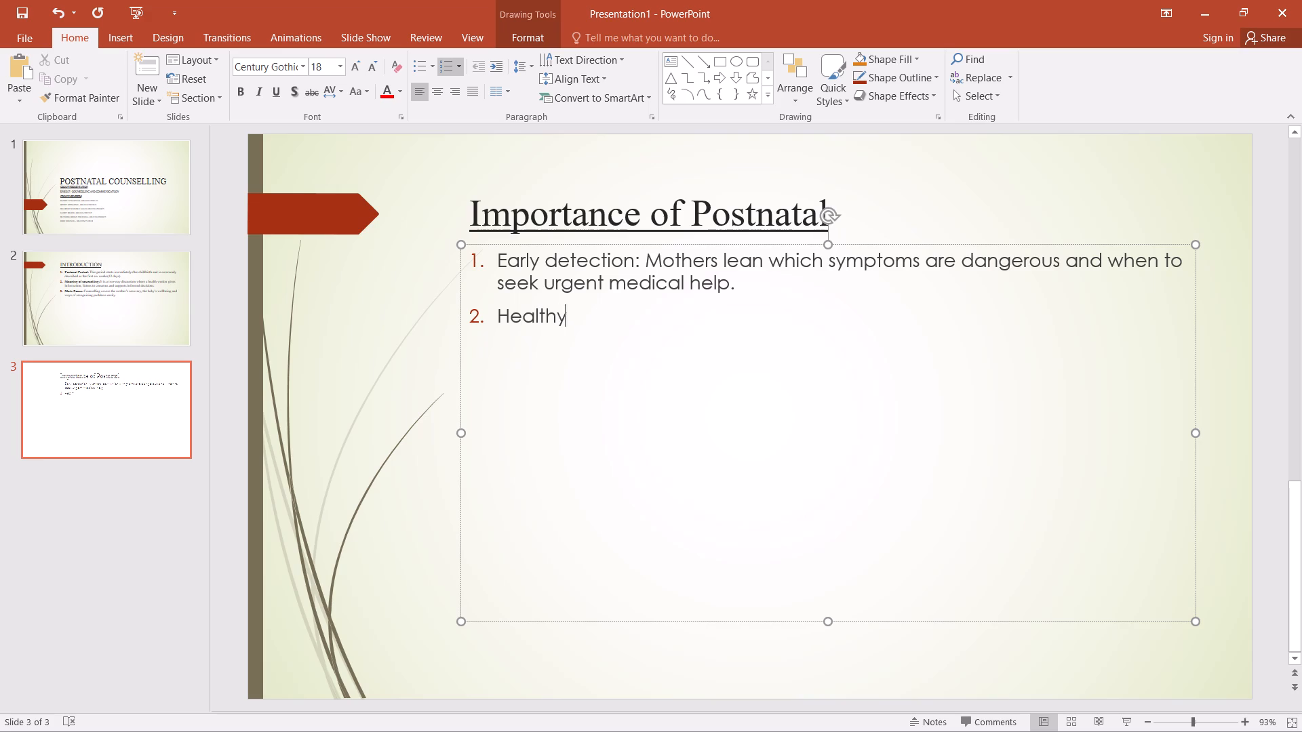
pyautogui.write('recovery')
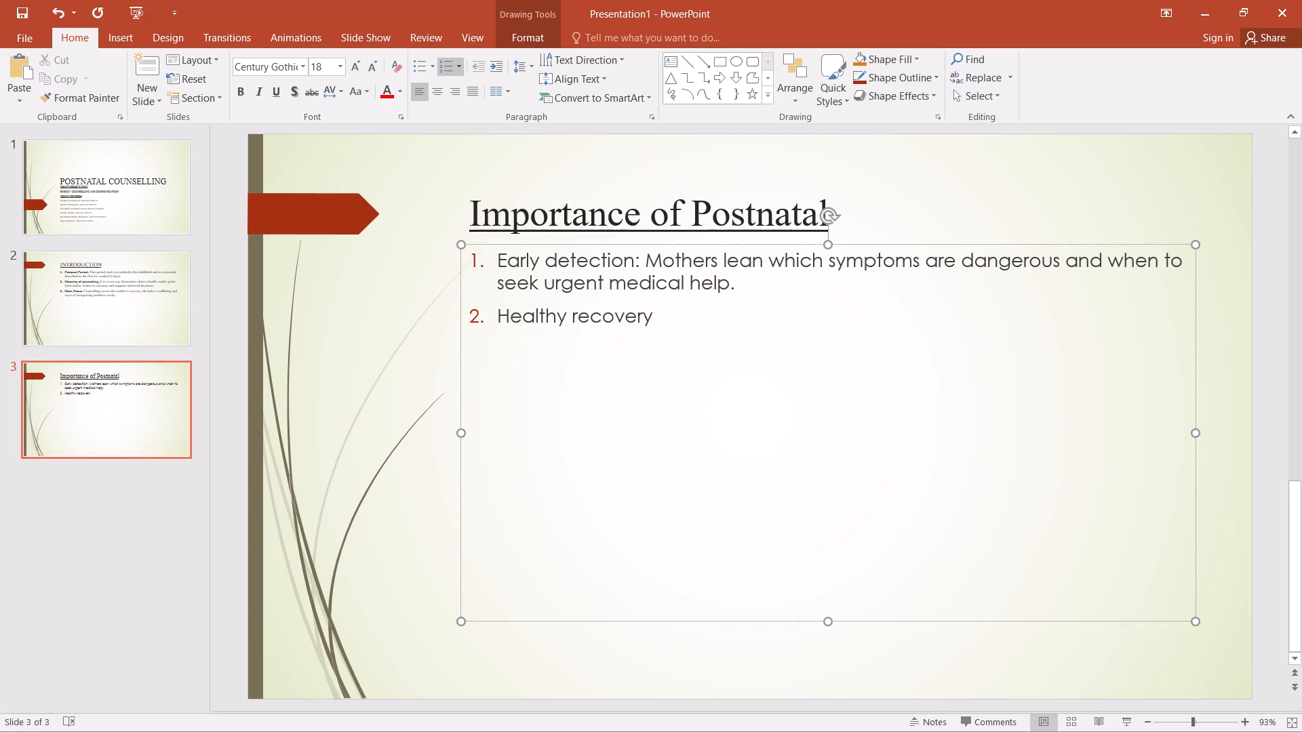
pyautogui.hotkey('shift', ':')
pyautogui.press('space')
# Continue the "Healthy recovery:" item with "Advice on rest, hygiene, nutrition and wound care".
pyautogui.write('Advice')
pyautogui.press('space')
pyautogui.write('on rest')
pyautogui.write(',')
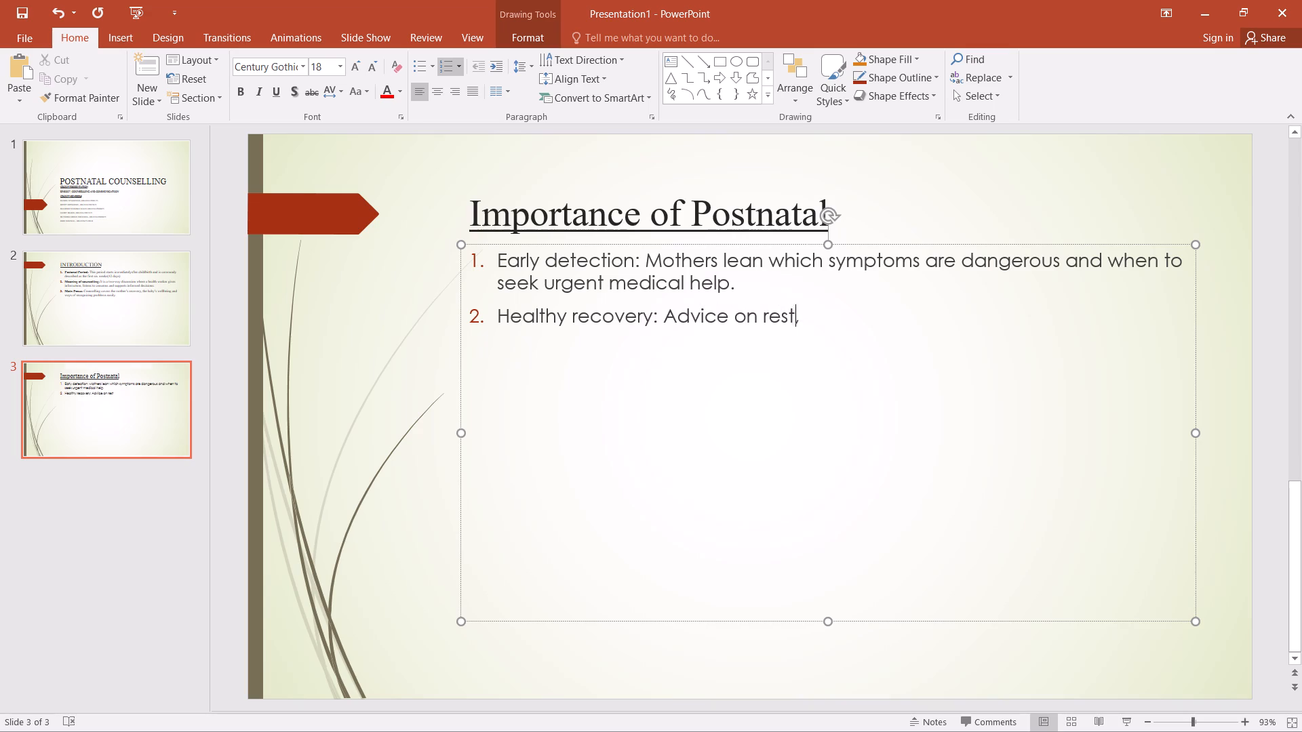
pyautogui.press('space')
pyautogui.write('hy')
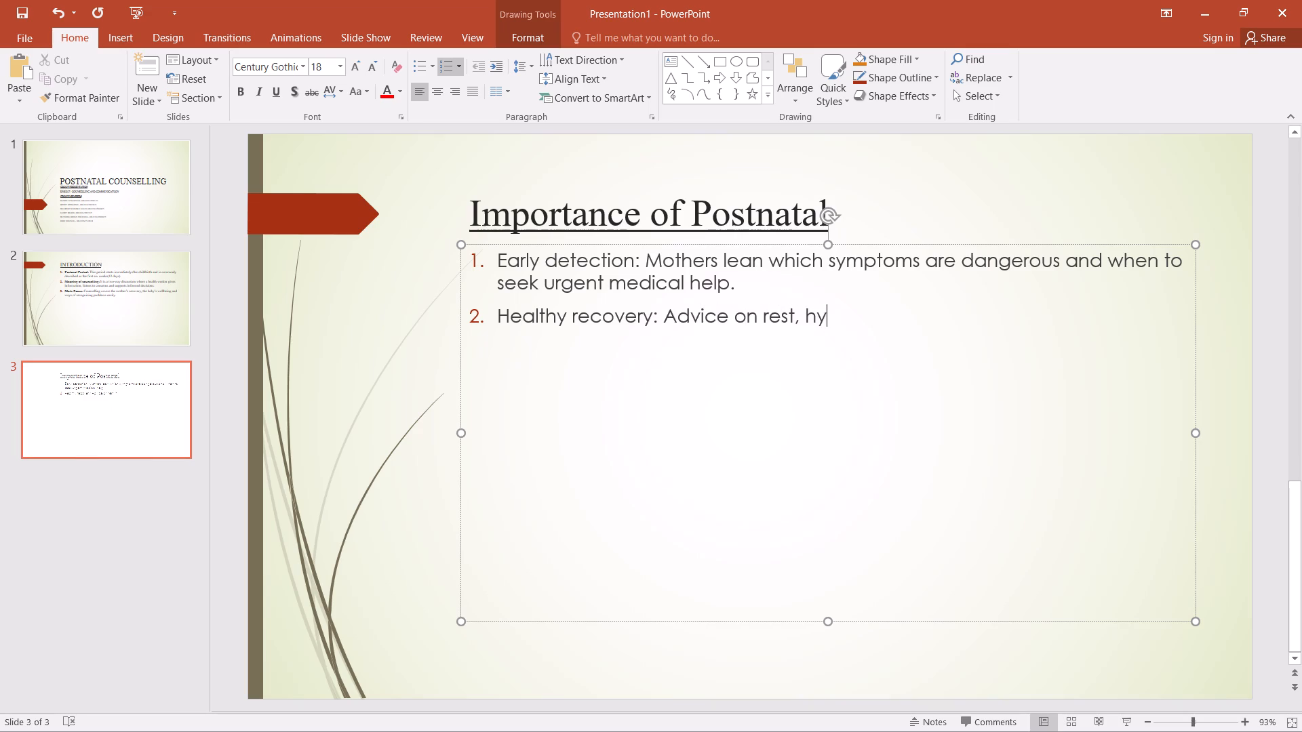
pyautogui.write('giene')
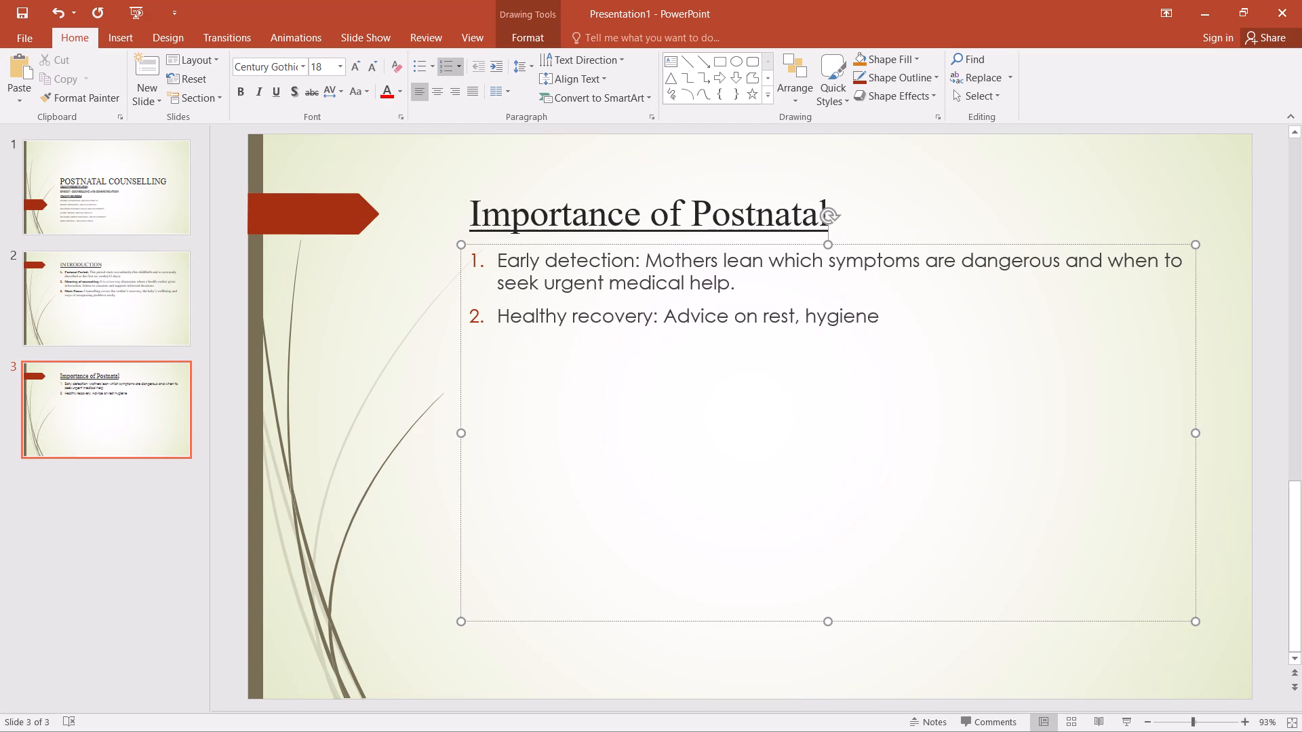
pyautogui.write(', nutrition')
pyautogui.press('space')
pyautogui.write('and wound care')
# Finish the second item's sentence with "supports healing after childbirth.".
pyautogui.press('space')
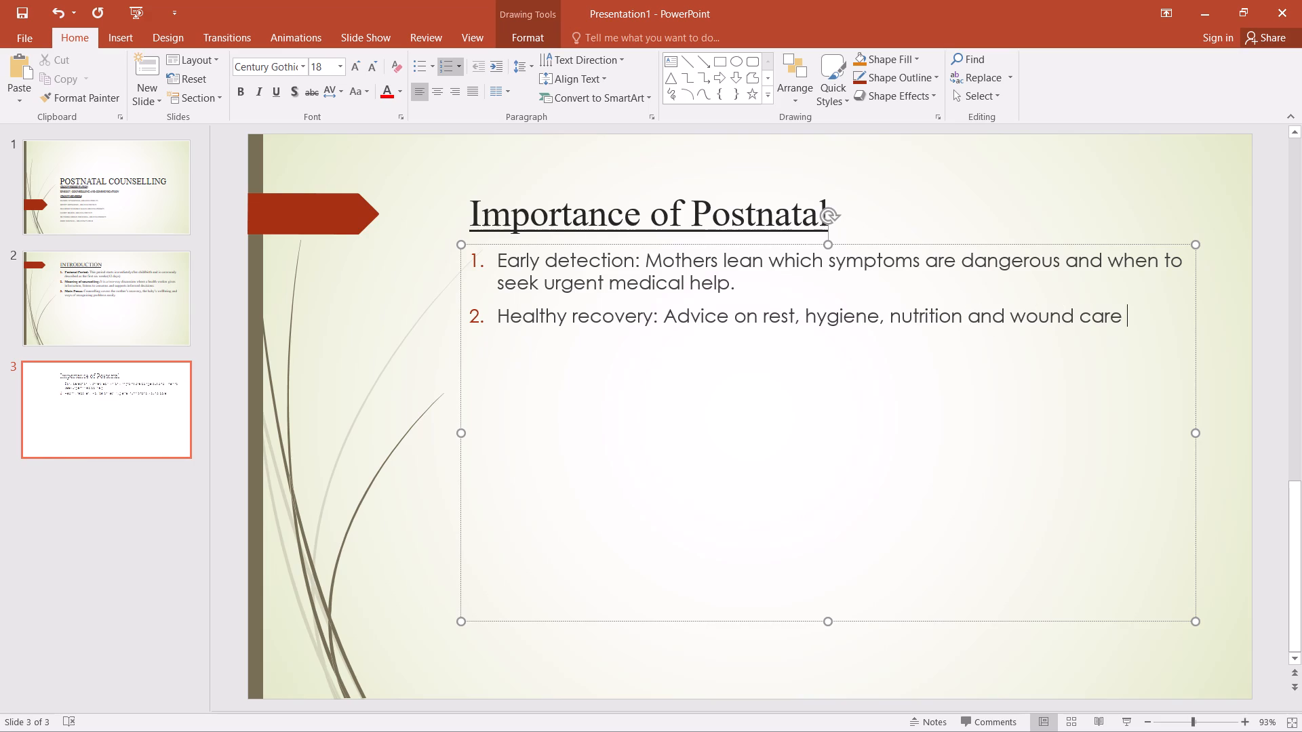
pyautogui.write('supports')
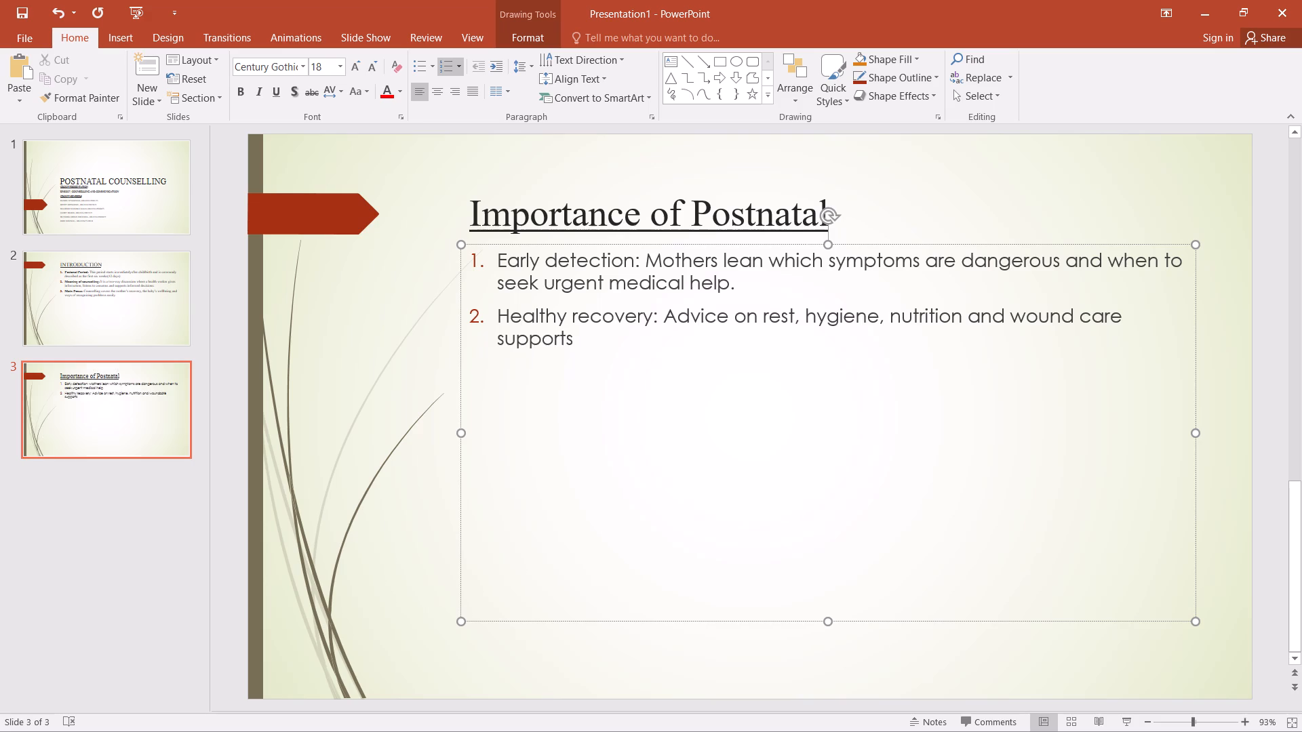
pyautogui.press('space')
pyautogui.write('hel')
pyautogui.press('BackSpace')
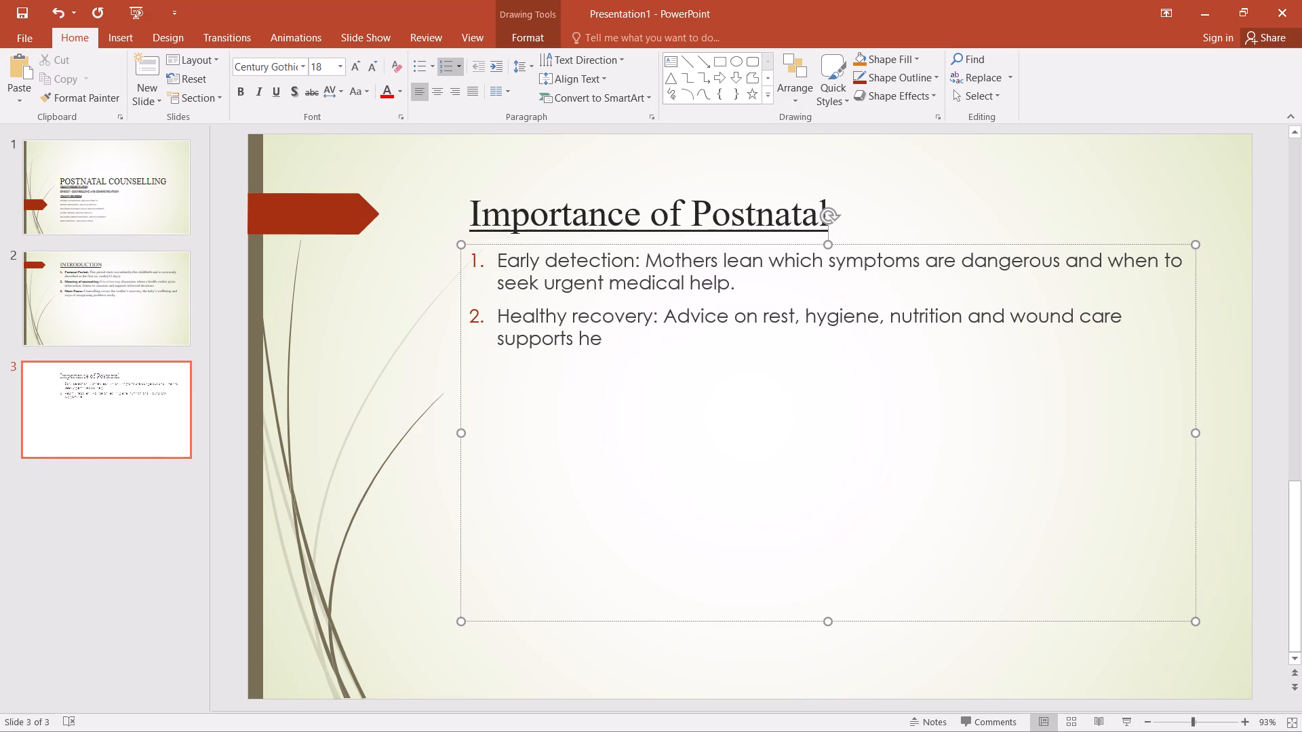
pyautogui.write('aling')
pyautogui.press('space')
pyautogui.write('after')
pyautogui.press('space')
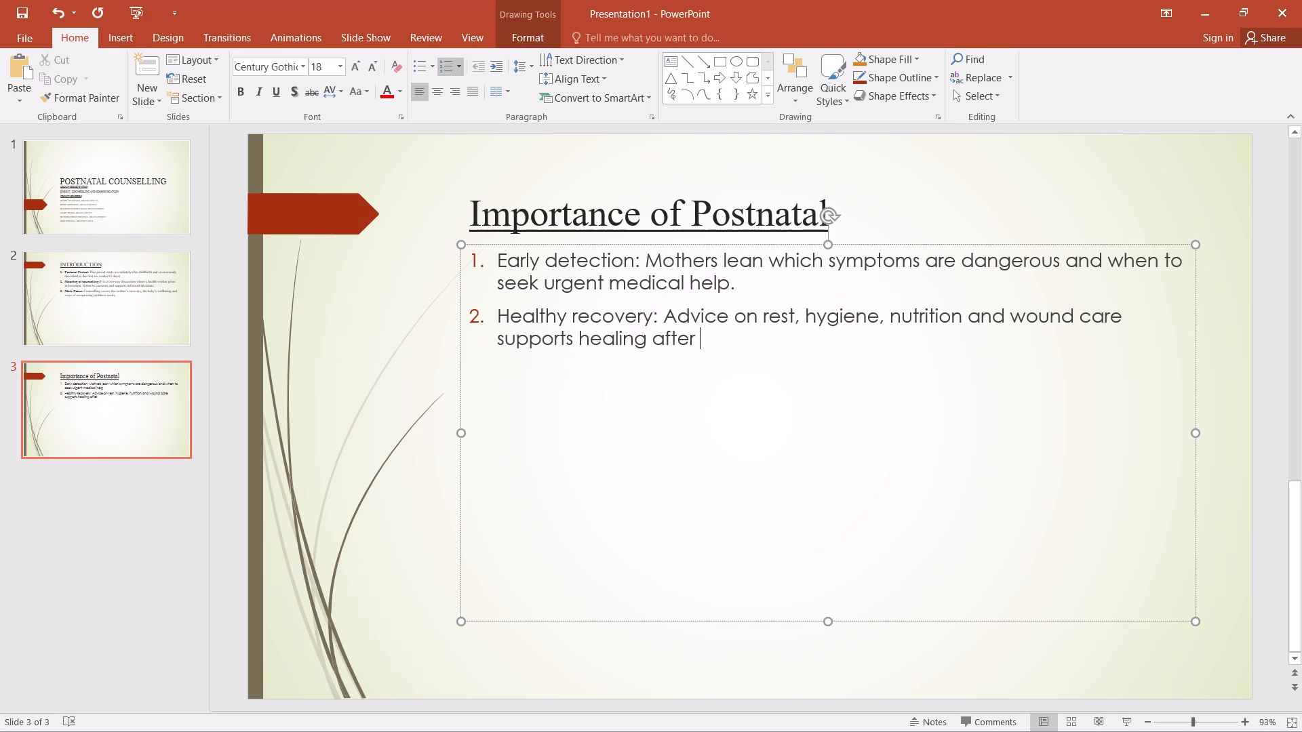
pyautogui.write('child')
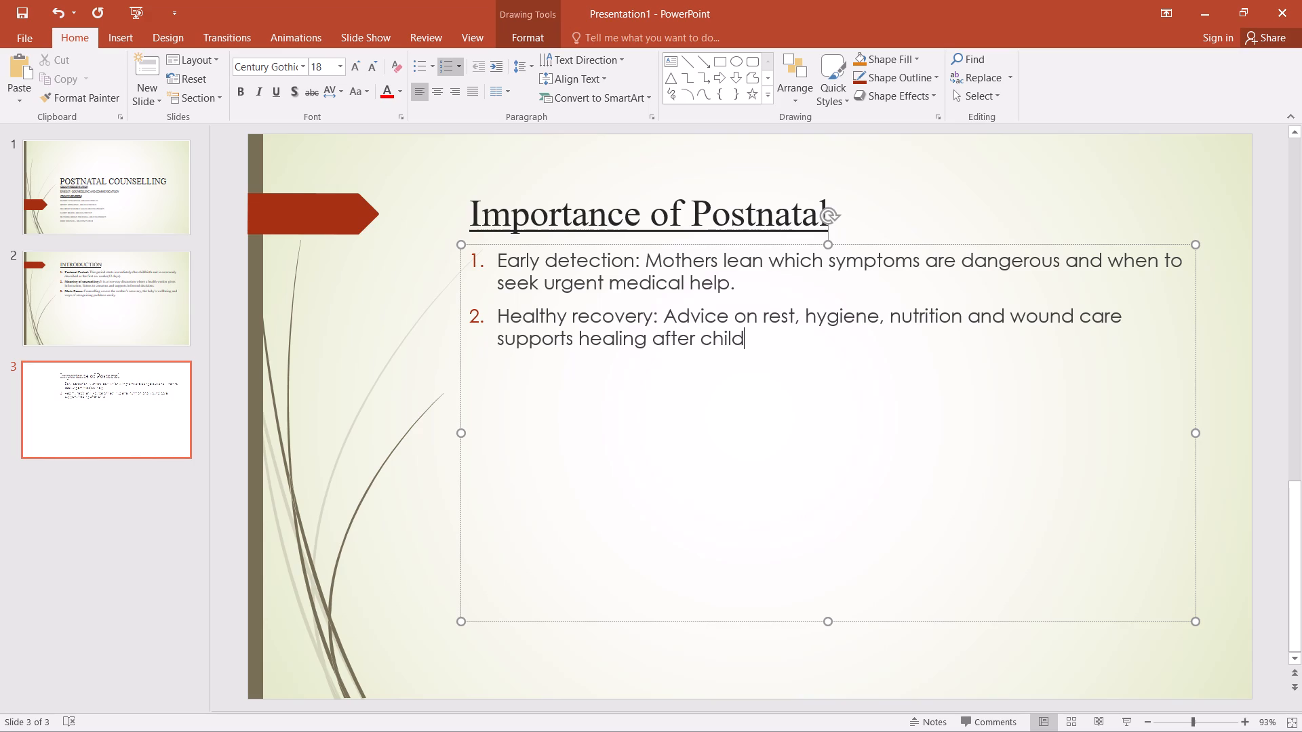
pyautogui.write('birth.')
# Add a third numbered item that begins with the label "Newborn wellbeing:".
pyautogui.press('Return')
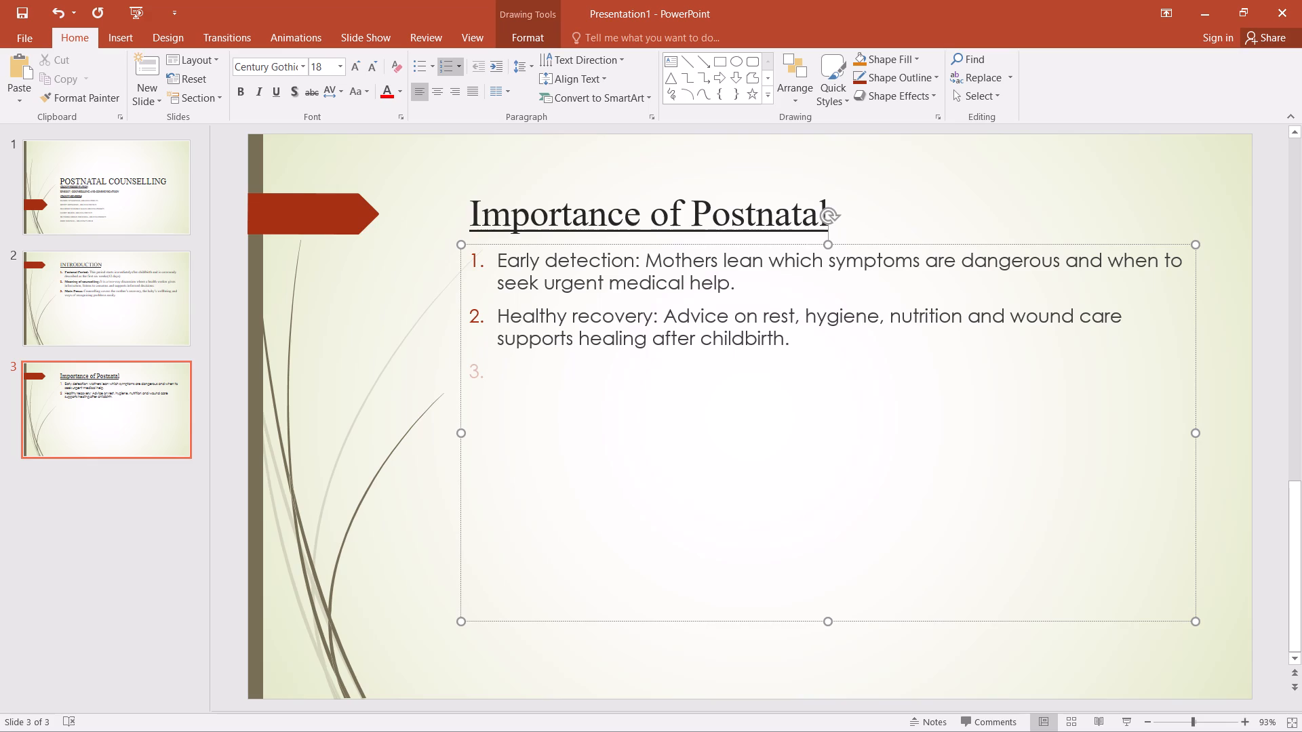
pyautogui.write('Newborn')
pyautogui.press('space')
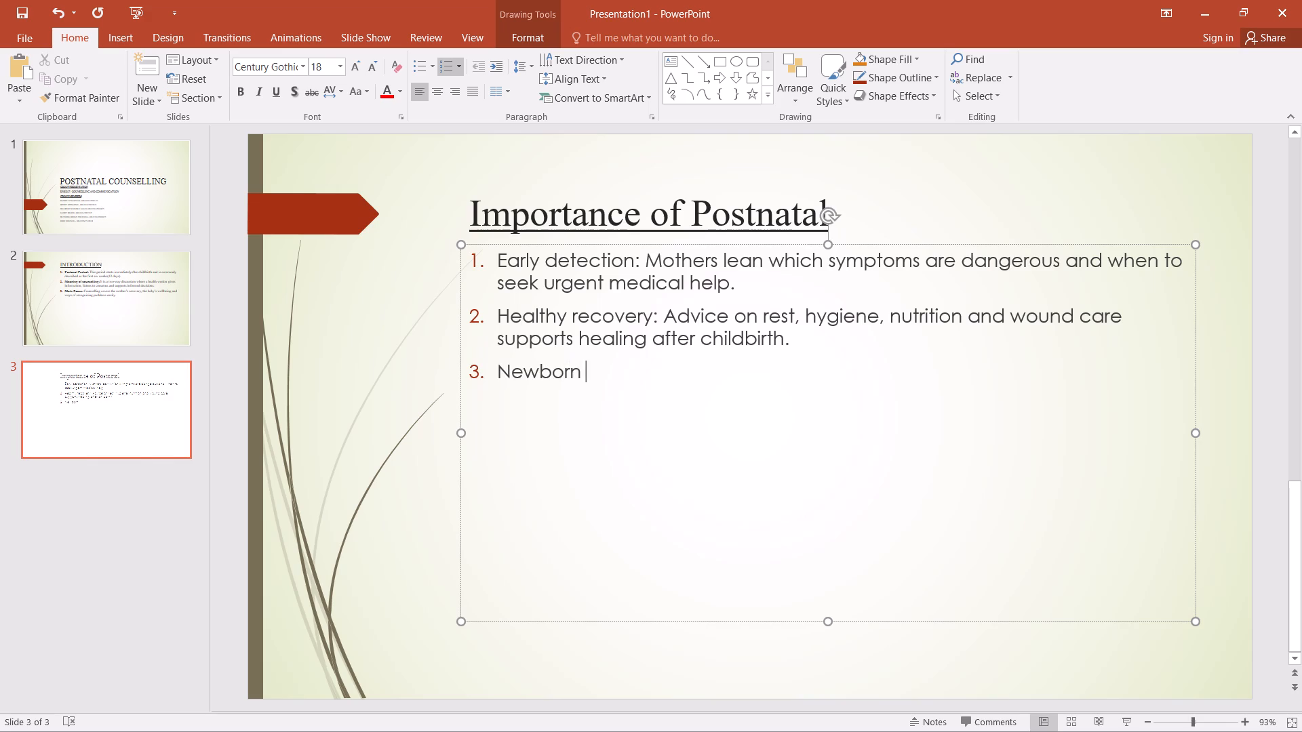
pyautogui.write('wellbeing')
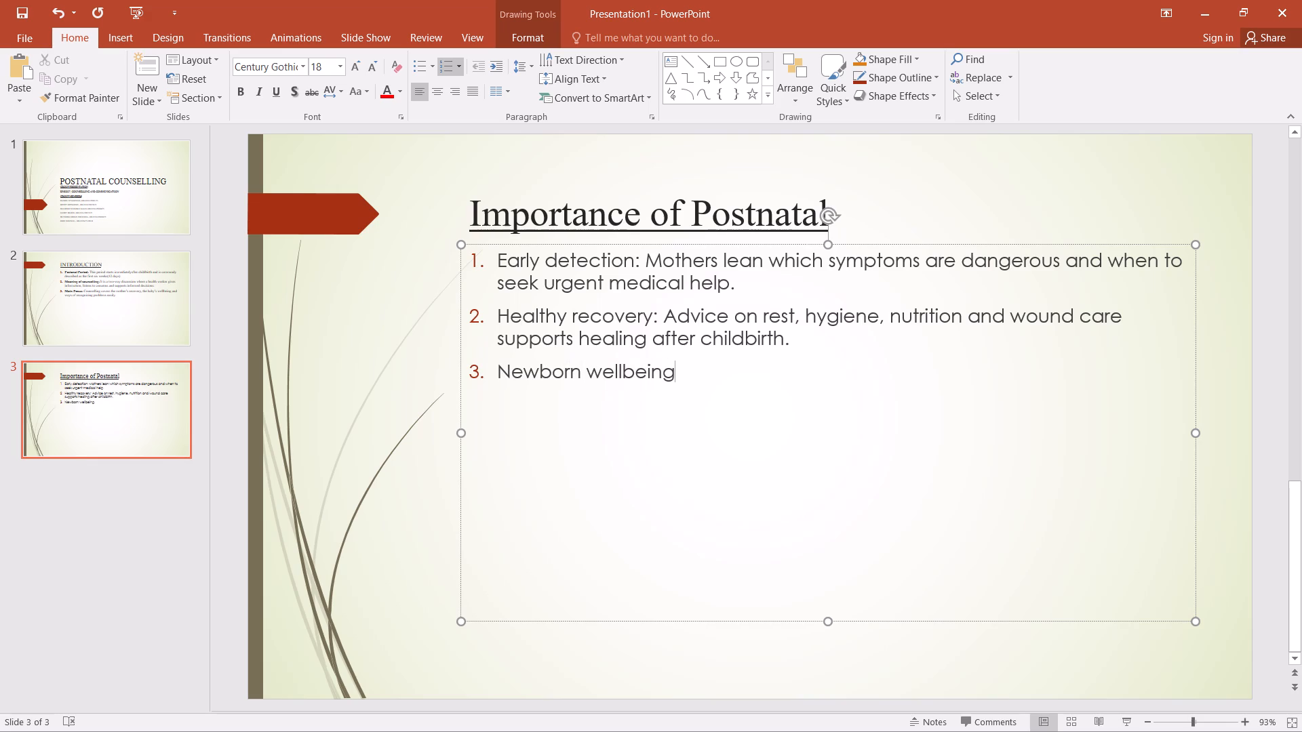
pyautogui.write(':')
pyautogui.press('space')
# Continue the "Newborn wellbeing:" item with "Breastfeeding, warmth, hygiene".
pyautogui.hotkey('shift', 'b')
pyautogui.write('reast')
pyautogui.write('feeding')
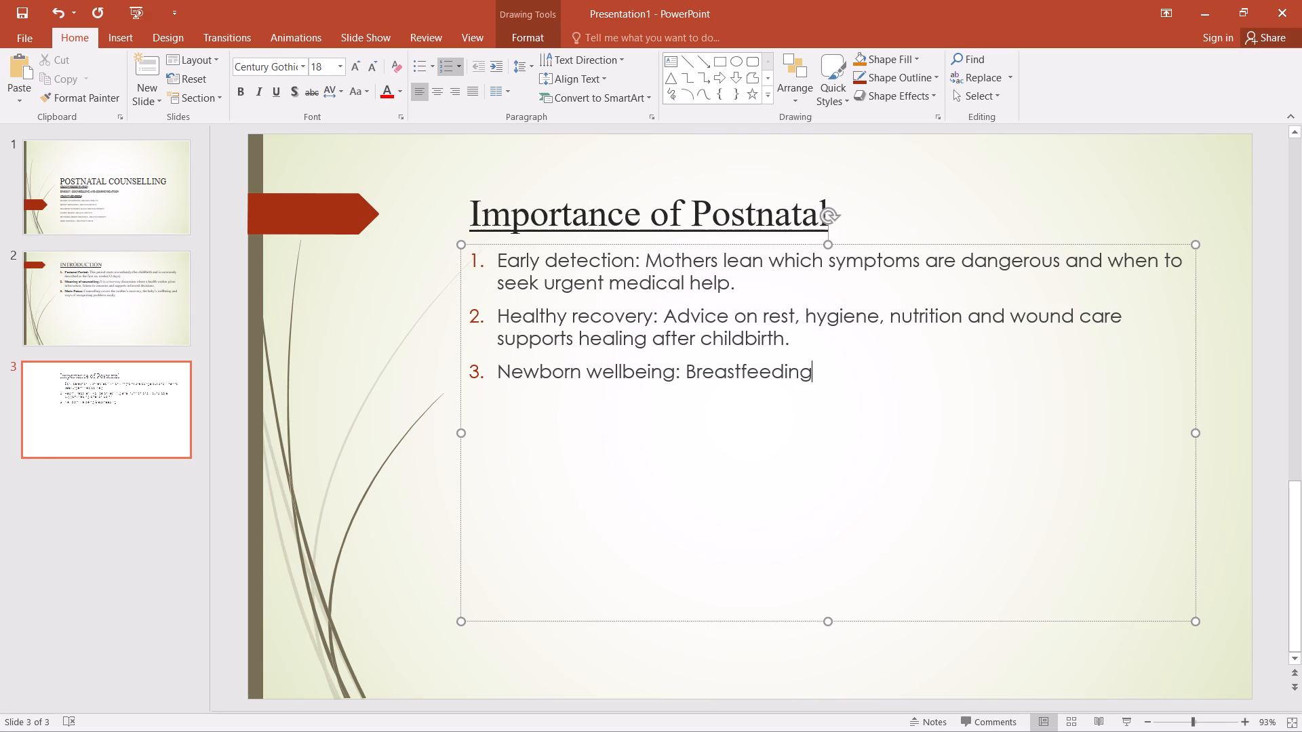
pyautogui.write(',')
pyautogui.press('space')
pyautogui.write('warmth')
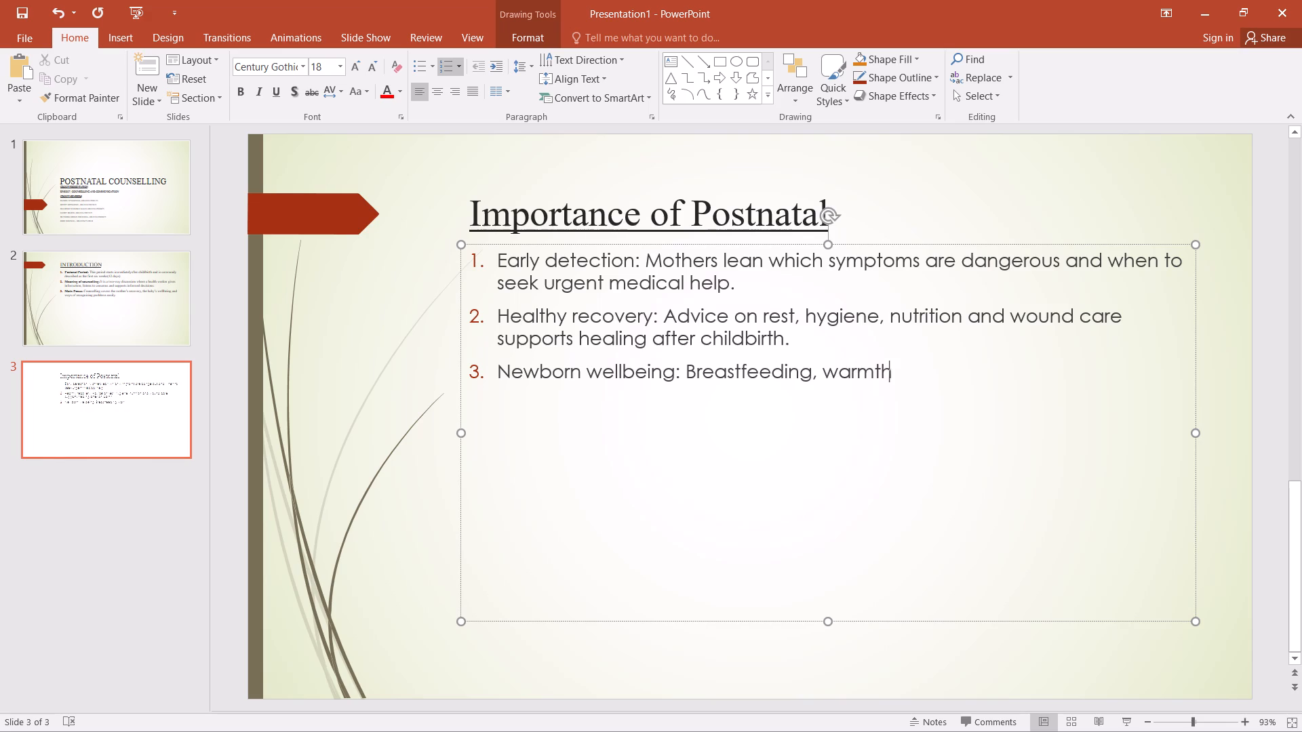
pyautogui.press(',')
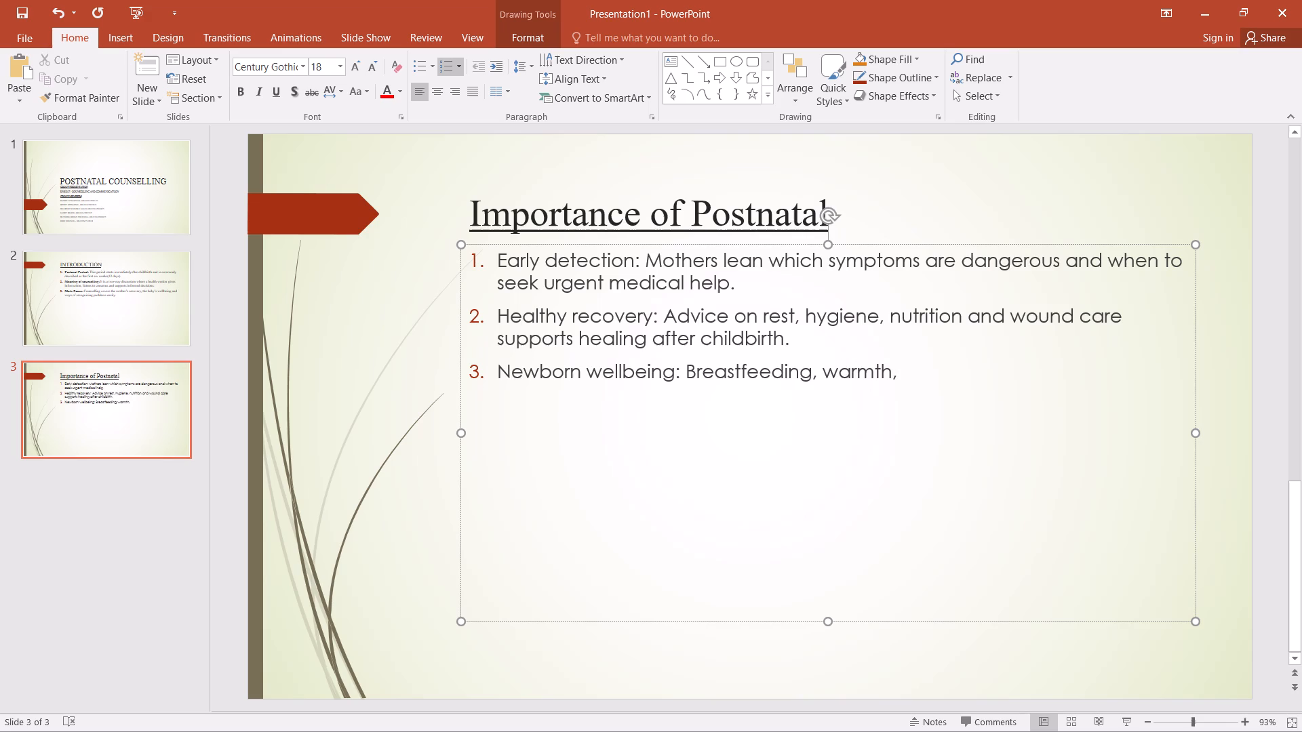
pyautogui.press('space')
pyautogui.write('hy')
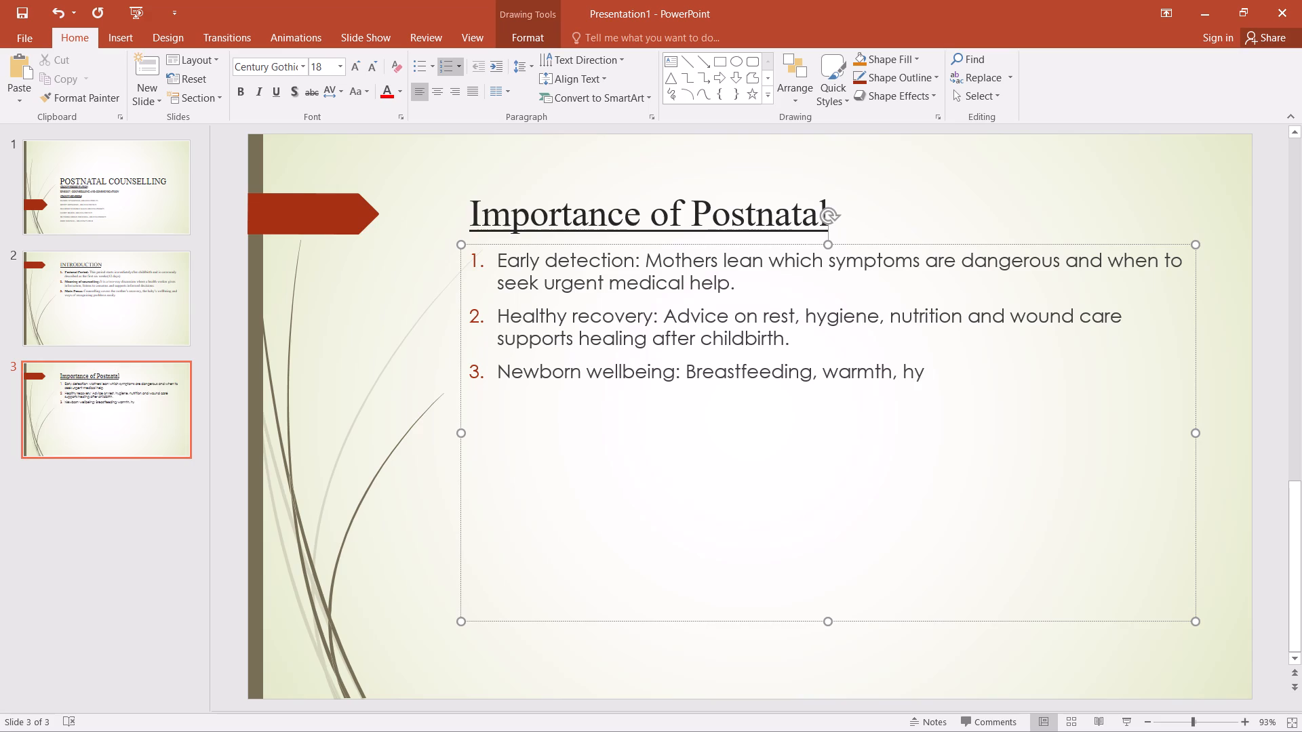
pyautogui.write('giene')
# Extend the third item's text with "and safe sleep guidance".
pyautogui.press('space')
pyautogui.write('and sa')
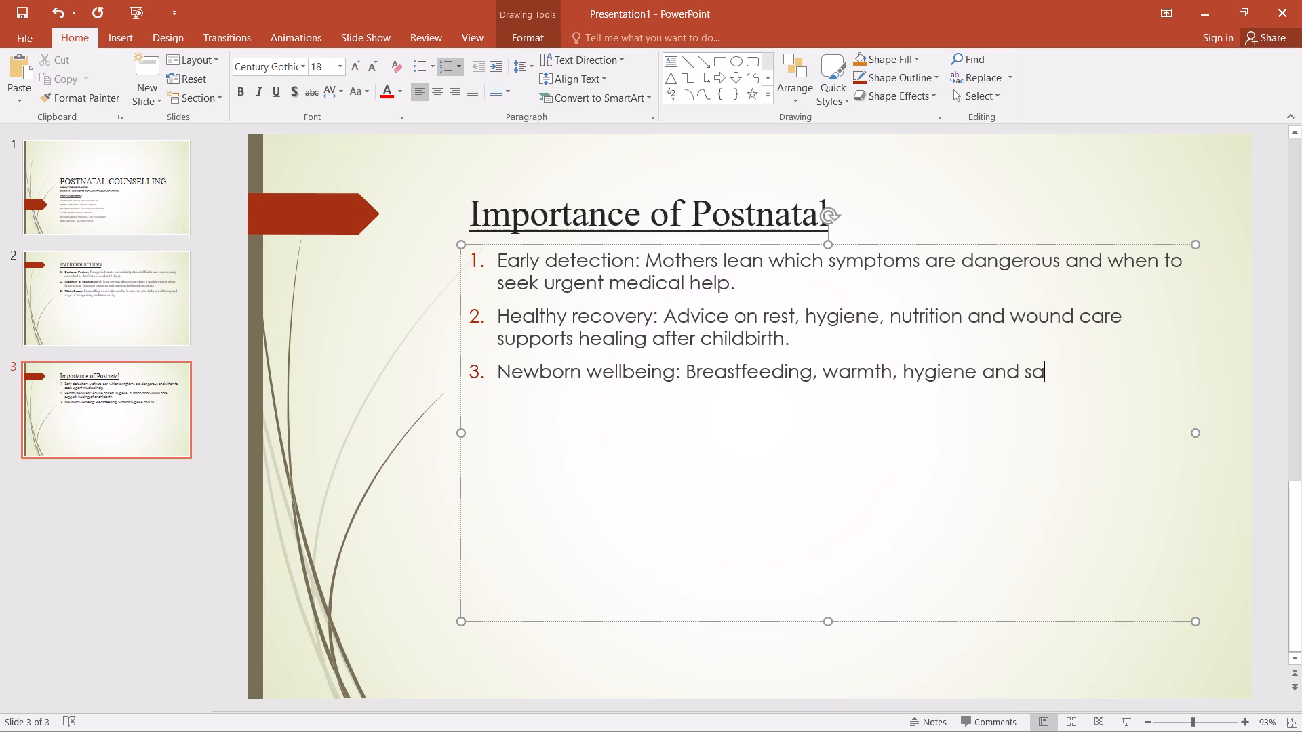
pyautogui.write('fe sleep guiod')
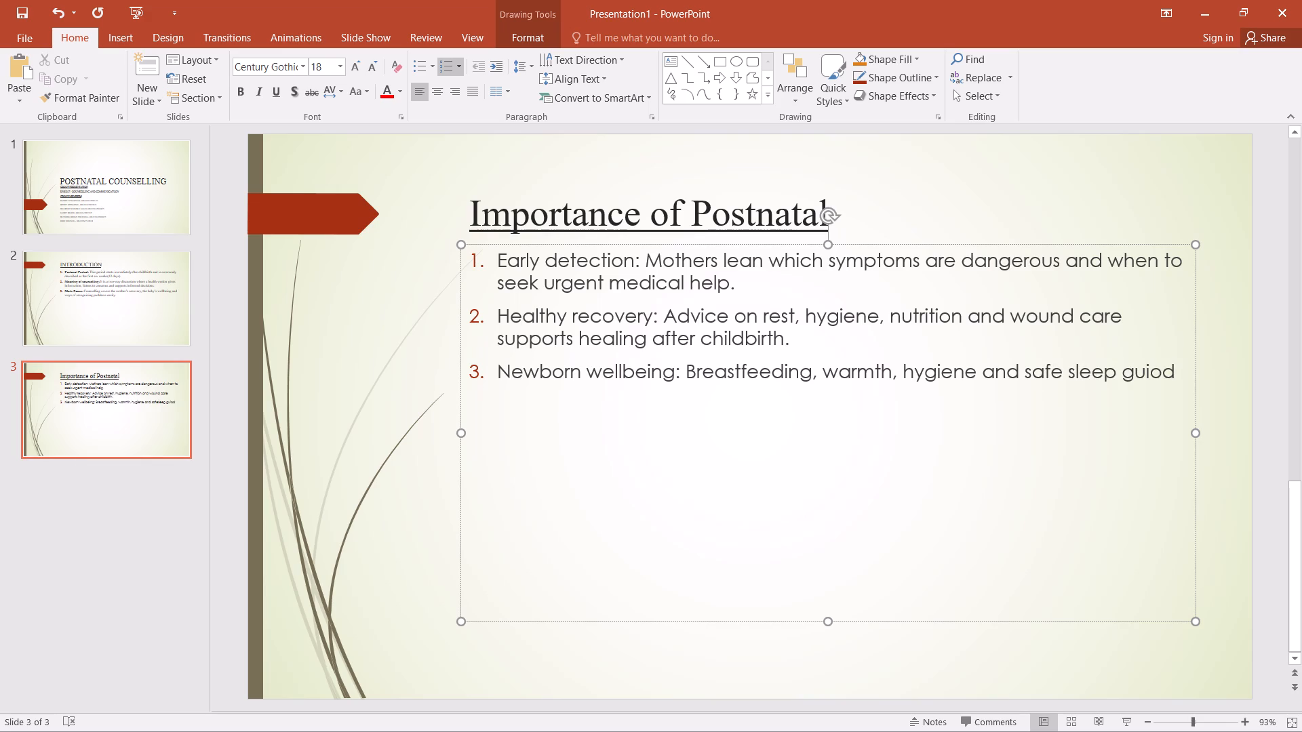
pyautogui.press('BackSpace')
pyautogui.press('BackSpace')
pyautogui.press('a')
pyautogui.press('BackSpace')
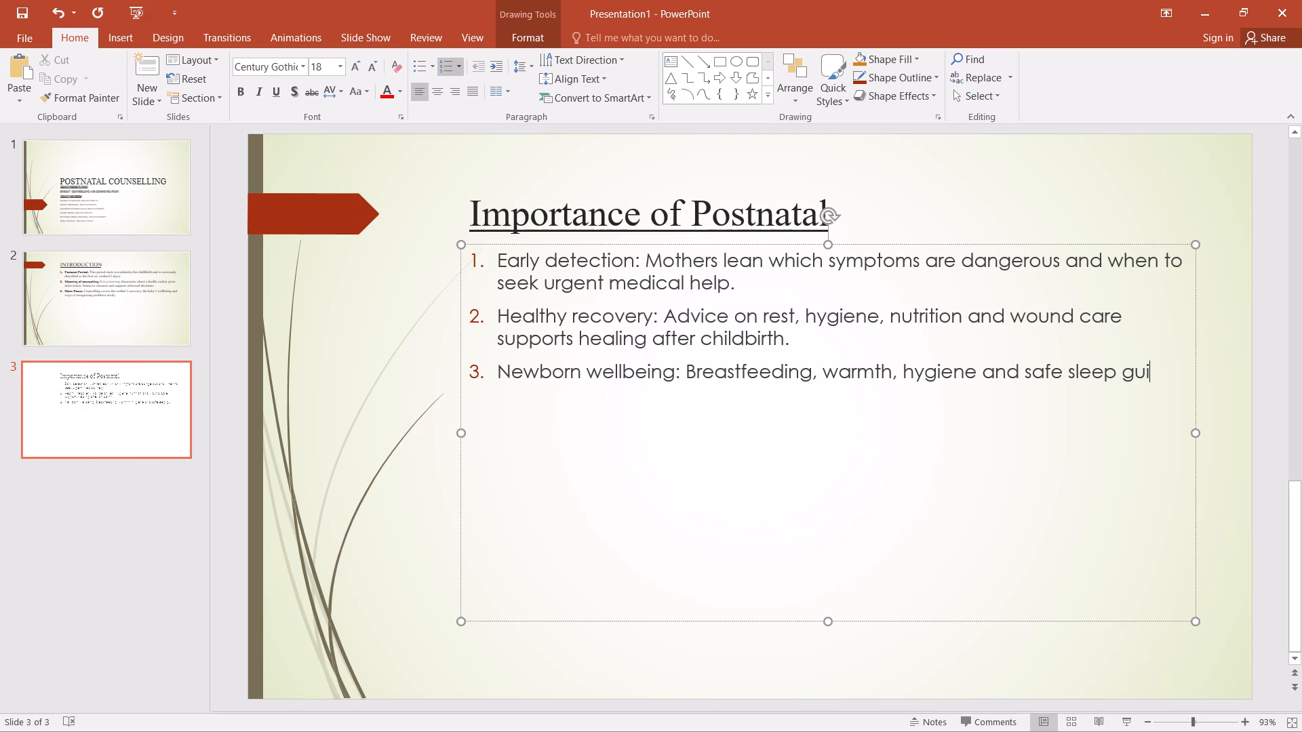
pyautogui.write('dance')
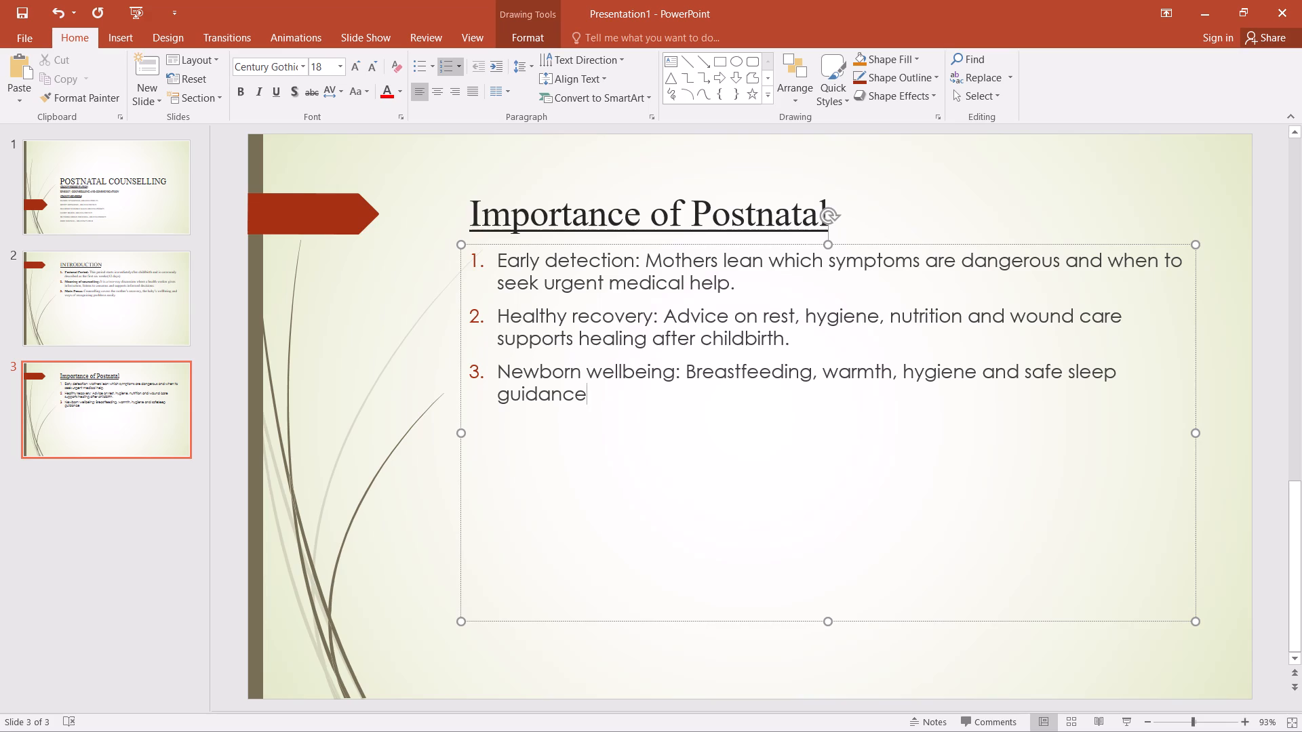
# Finish the third item's sentence with "help protect the baby.".
pyautogui.press('space')
pyautogui.write('he')
pyautogui.write('lp')
pyautogui.press('space')
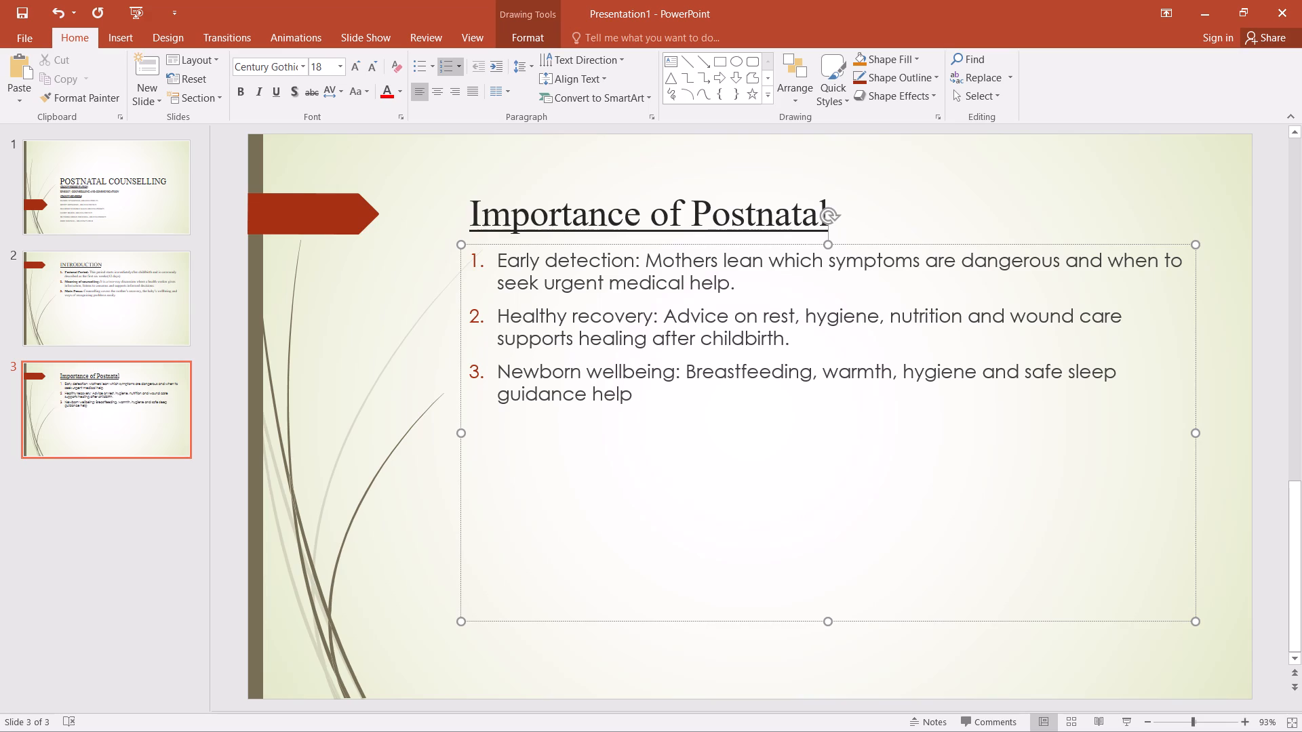
pyautogui.write('protect')
pyautogui.press('space')
pyautogui.write('the baby.')
# Add a fourth numbered item that begins with the label "Confidence and Planning:".
pyautogui.press('Return')
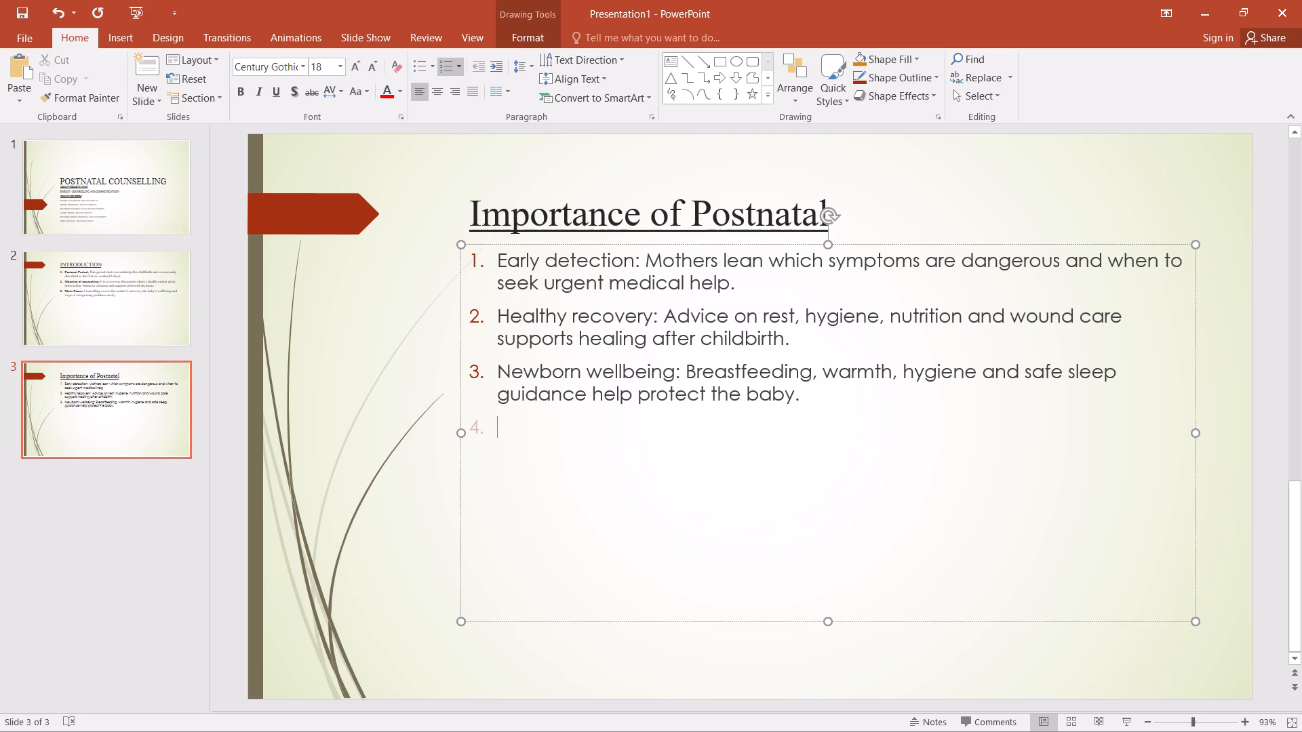
pyautogui.write('Confi')
pyautogui.write('dence')
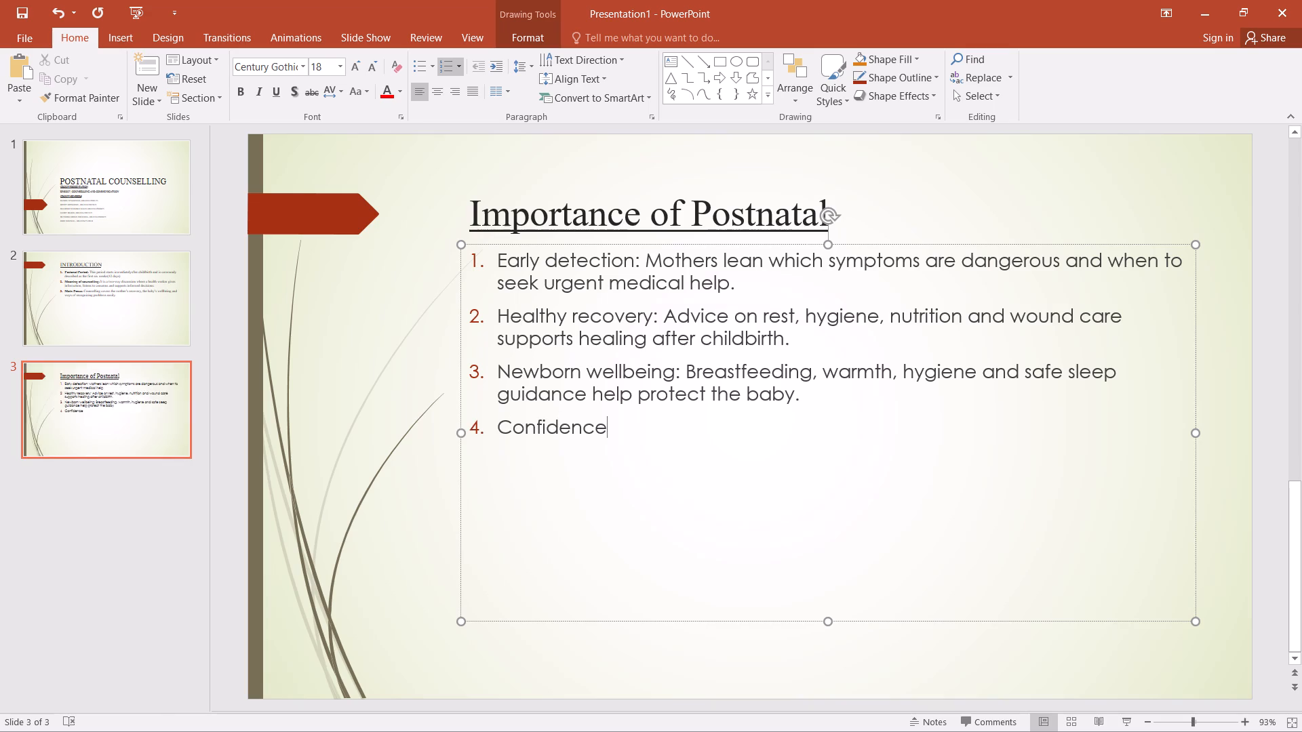
pyautogui.press('space')
pyautogui.write('and')
pyautogui.press('space')
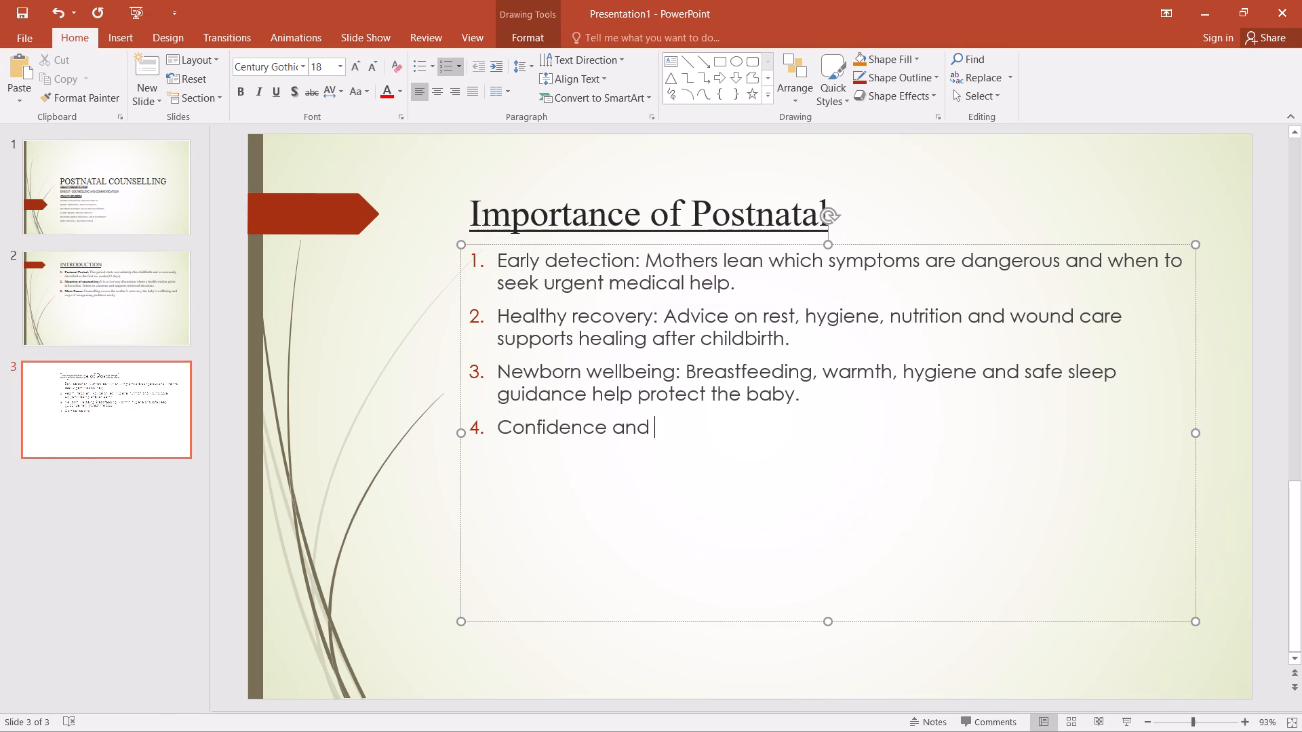
pyautogui.write('Planning')
pyautogui.hotkey('shift', ':')
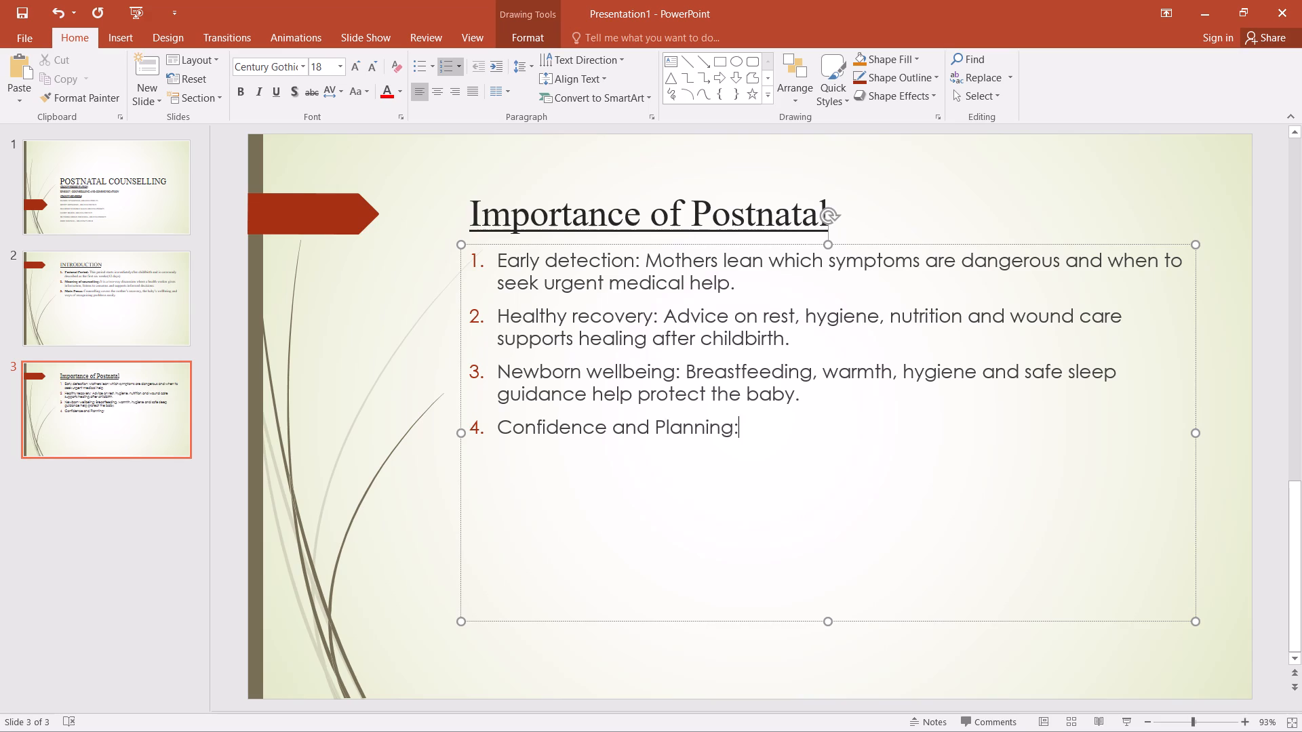
pyautogui.press('space')
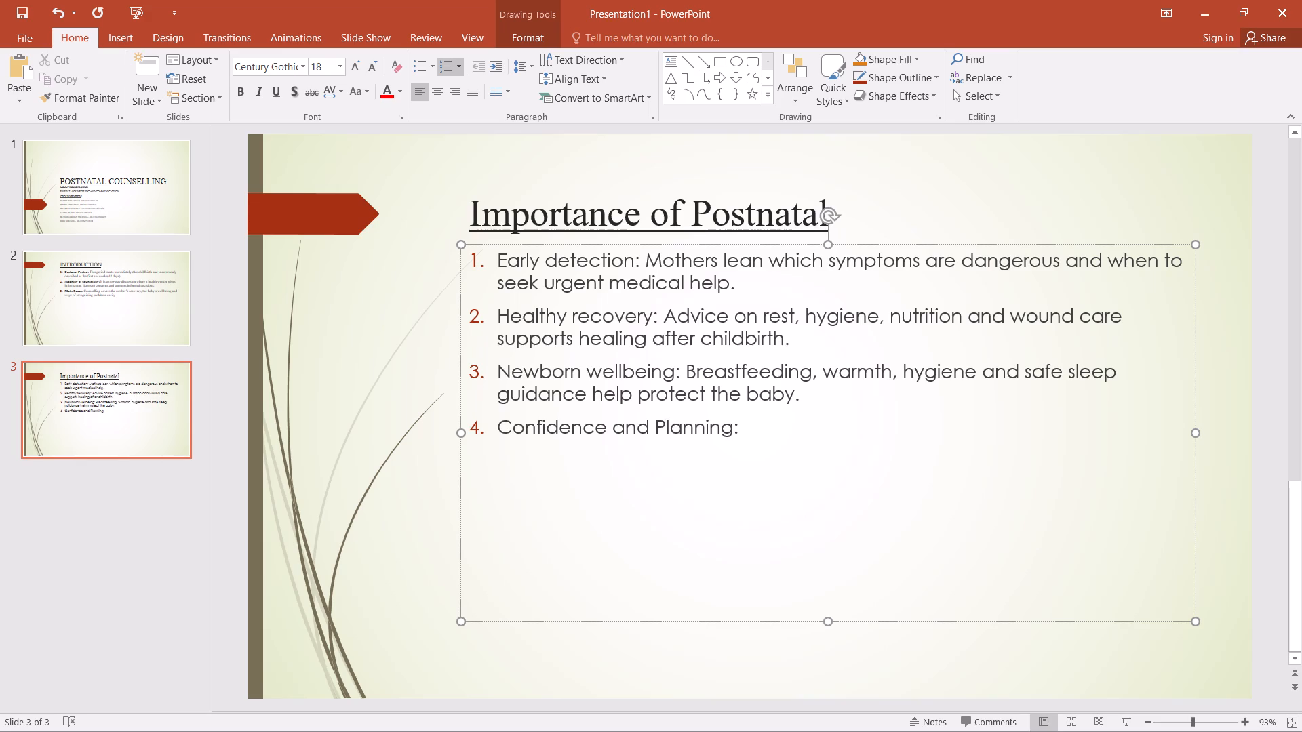
# Continue the "Confidence and Planning:" item with "Counselling supports emotional wellbeing, family-".
pyautogui.write('Counselling')
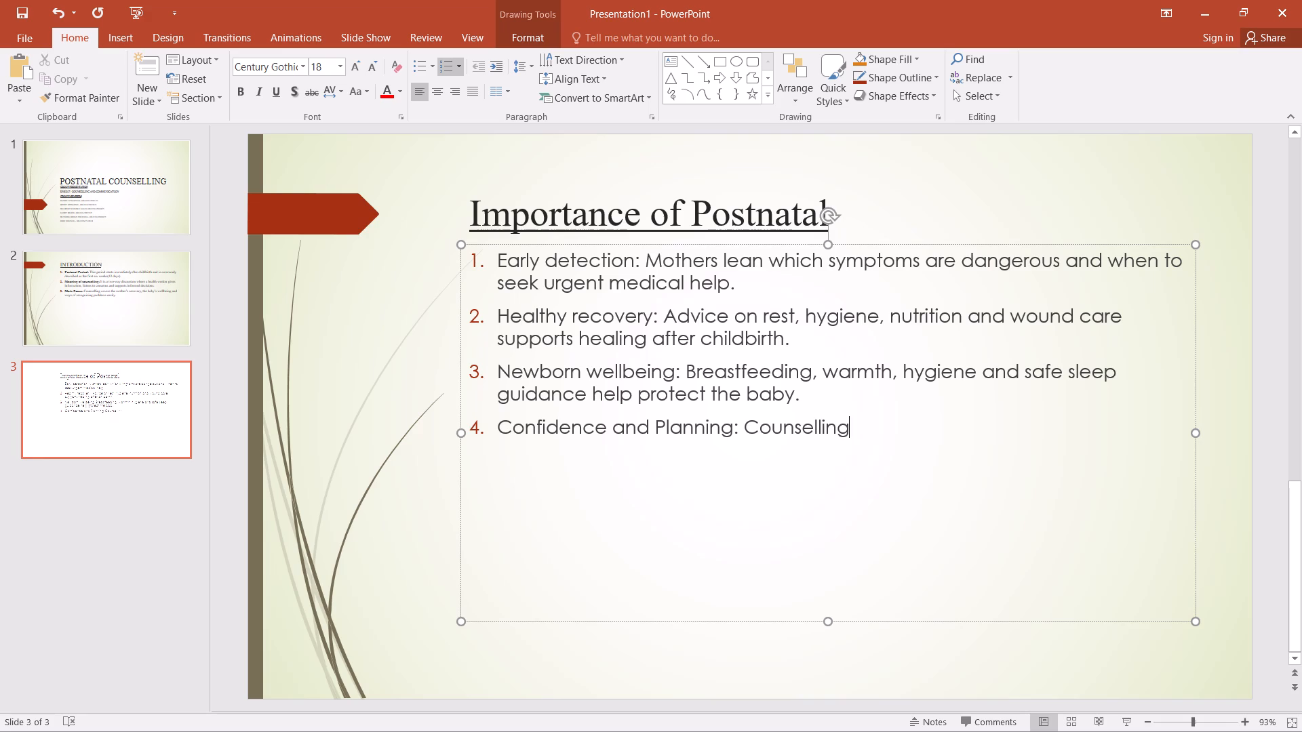
pyautogui.press('space')
pyautogui.write('supports')
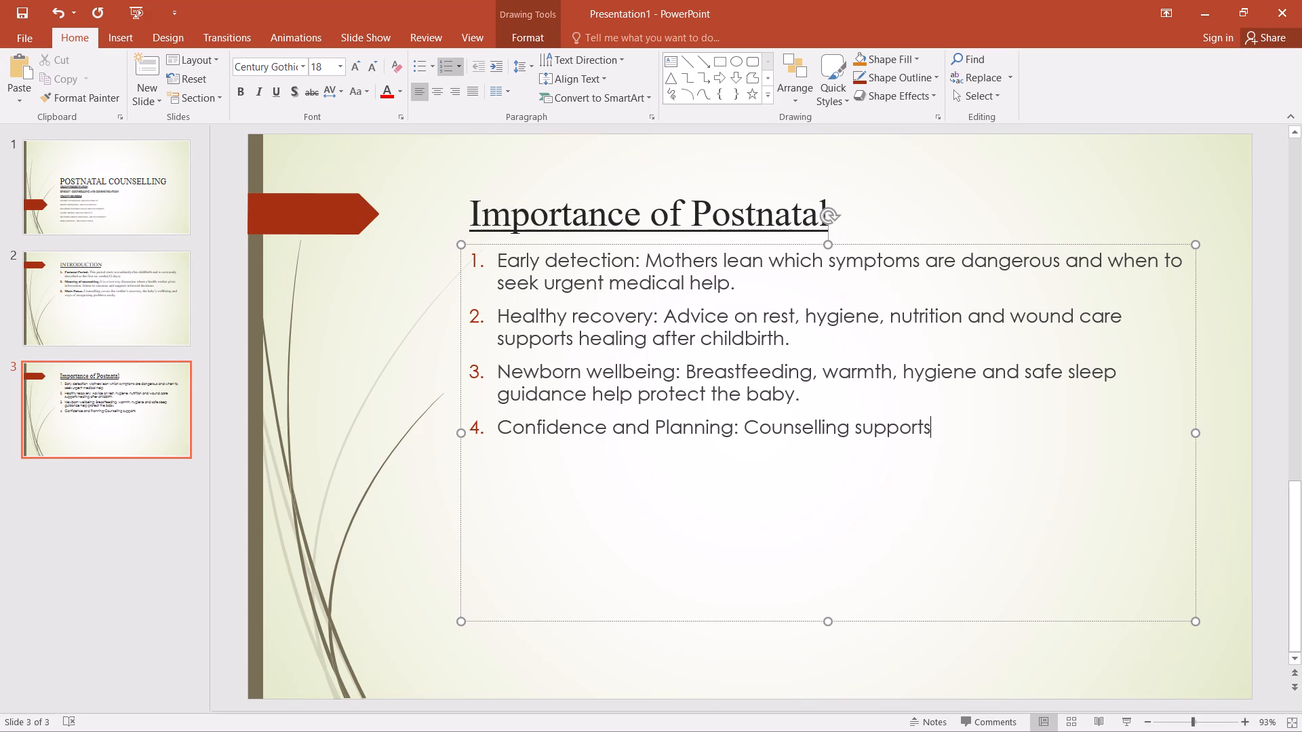
pyautogui.press('space')
pyautogui.write('emotional')
pyautogui.press('space')
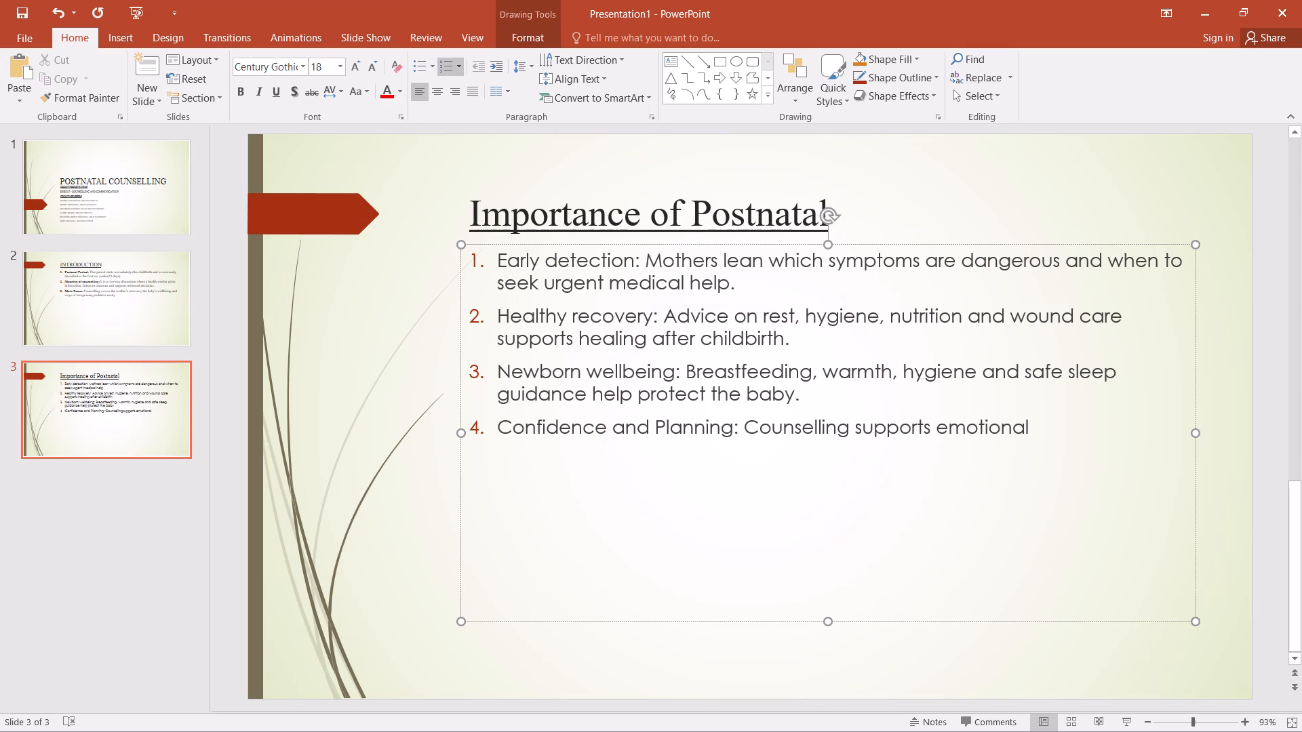
pyautogui.write('we')
pyautogui.write('llbeing')
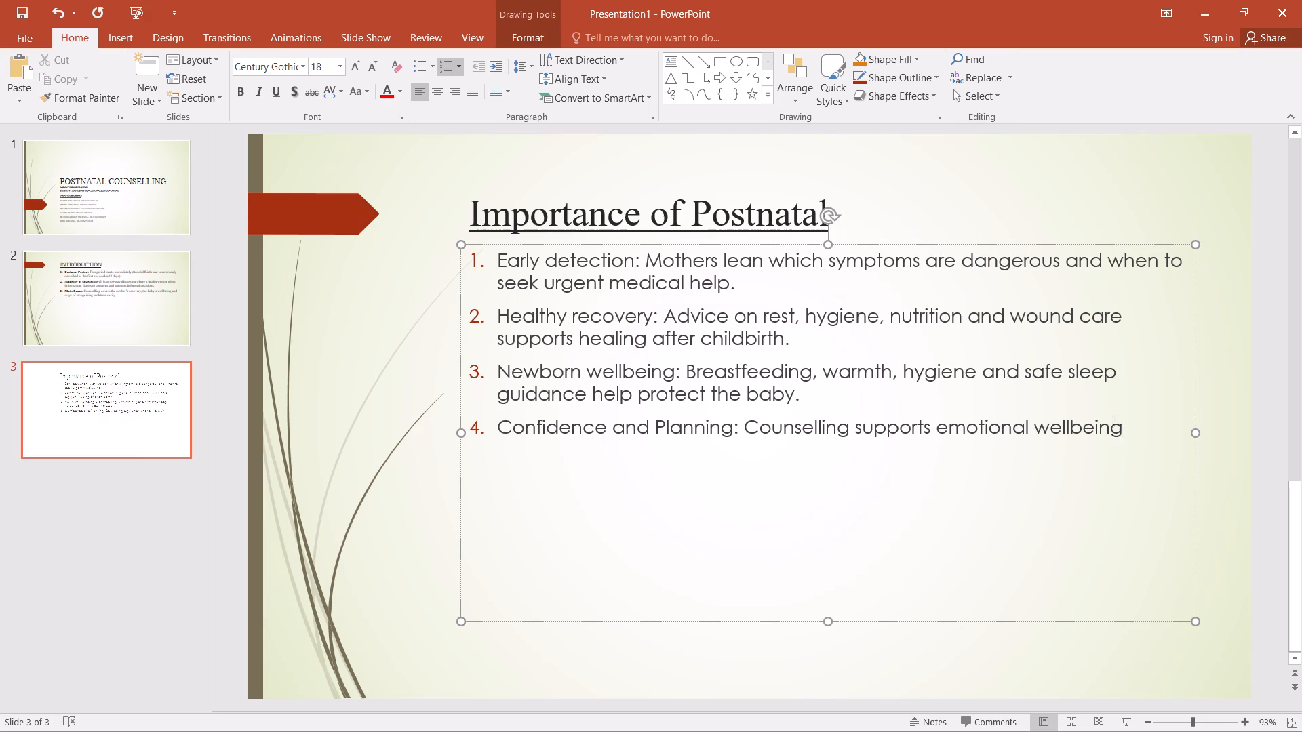
pyautogui.write(',')
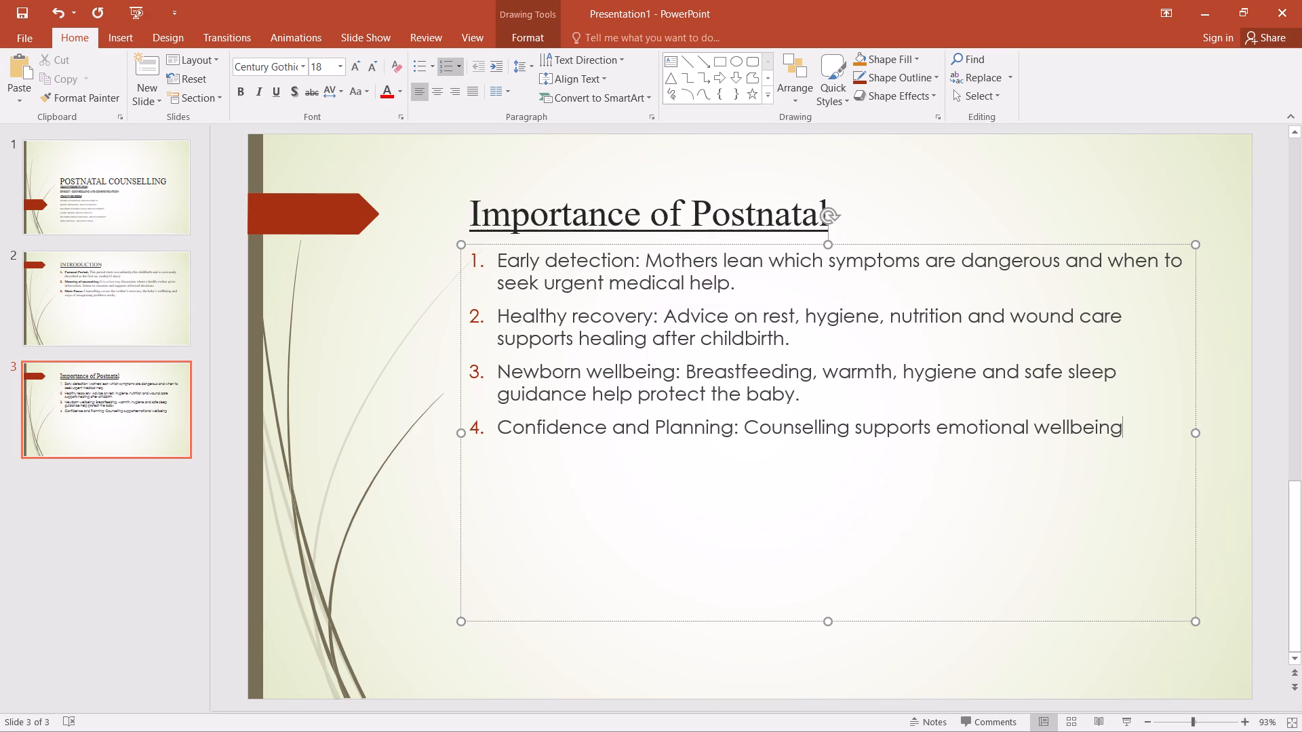
pyautogui.press('space')
pyautogui.write('family')
pyautogui.press('-')
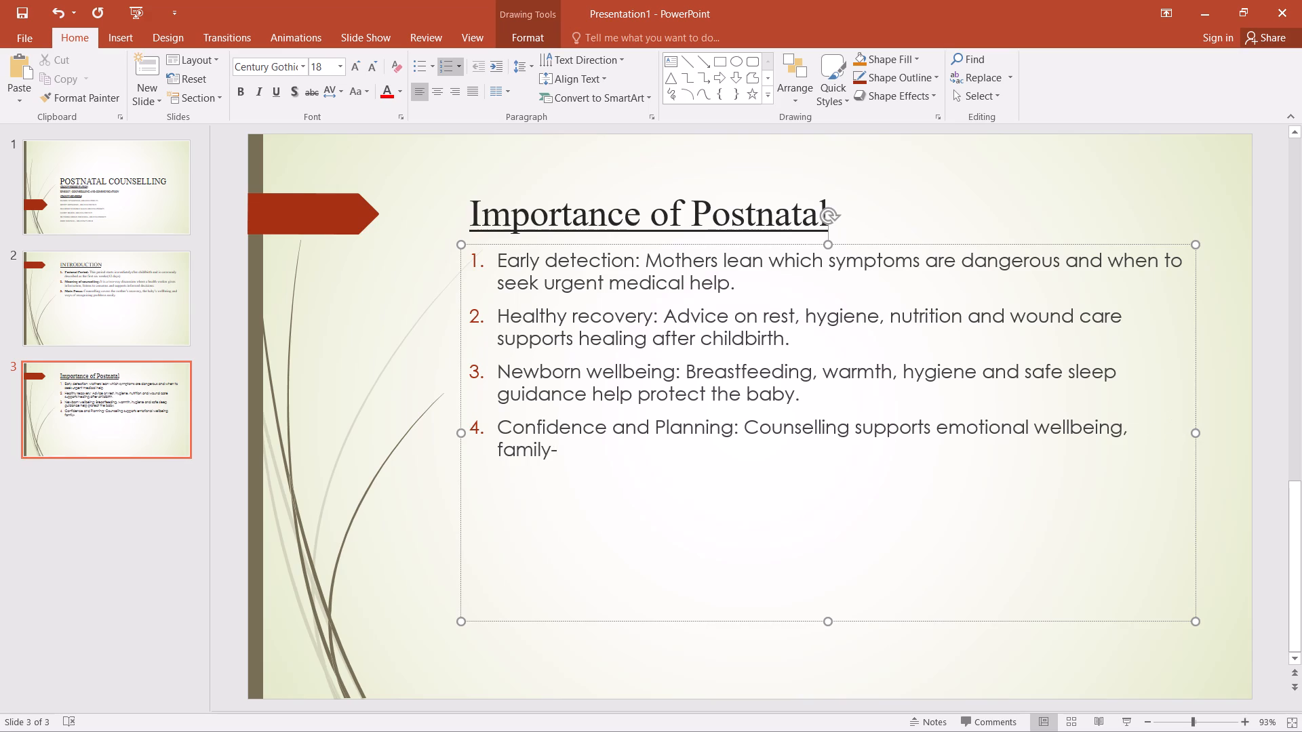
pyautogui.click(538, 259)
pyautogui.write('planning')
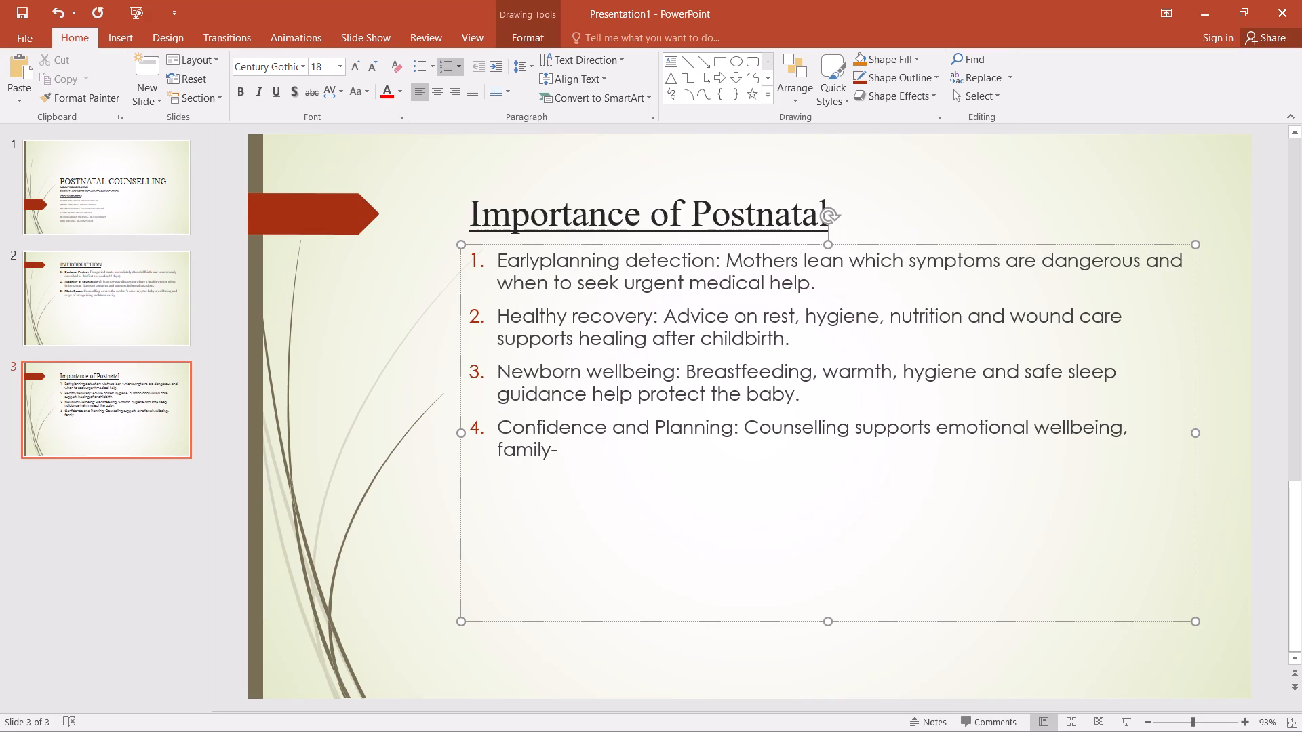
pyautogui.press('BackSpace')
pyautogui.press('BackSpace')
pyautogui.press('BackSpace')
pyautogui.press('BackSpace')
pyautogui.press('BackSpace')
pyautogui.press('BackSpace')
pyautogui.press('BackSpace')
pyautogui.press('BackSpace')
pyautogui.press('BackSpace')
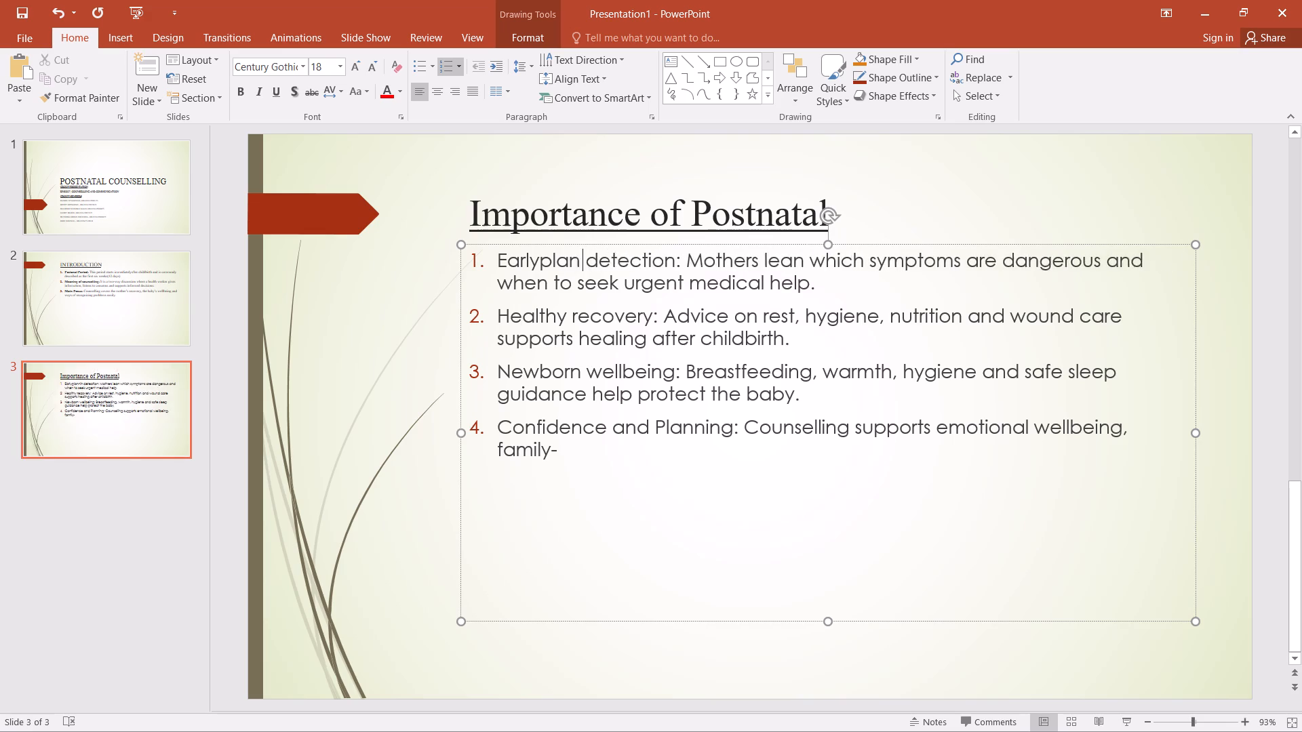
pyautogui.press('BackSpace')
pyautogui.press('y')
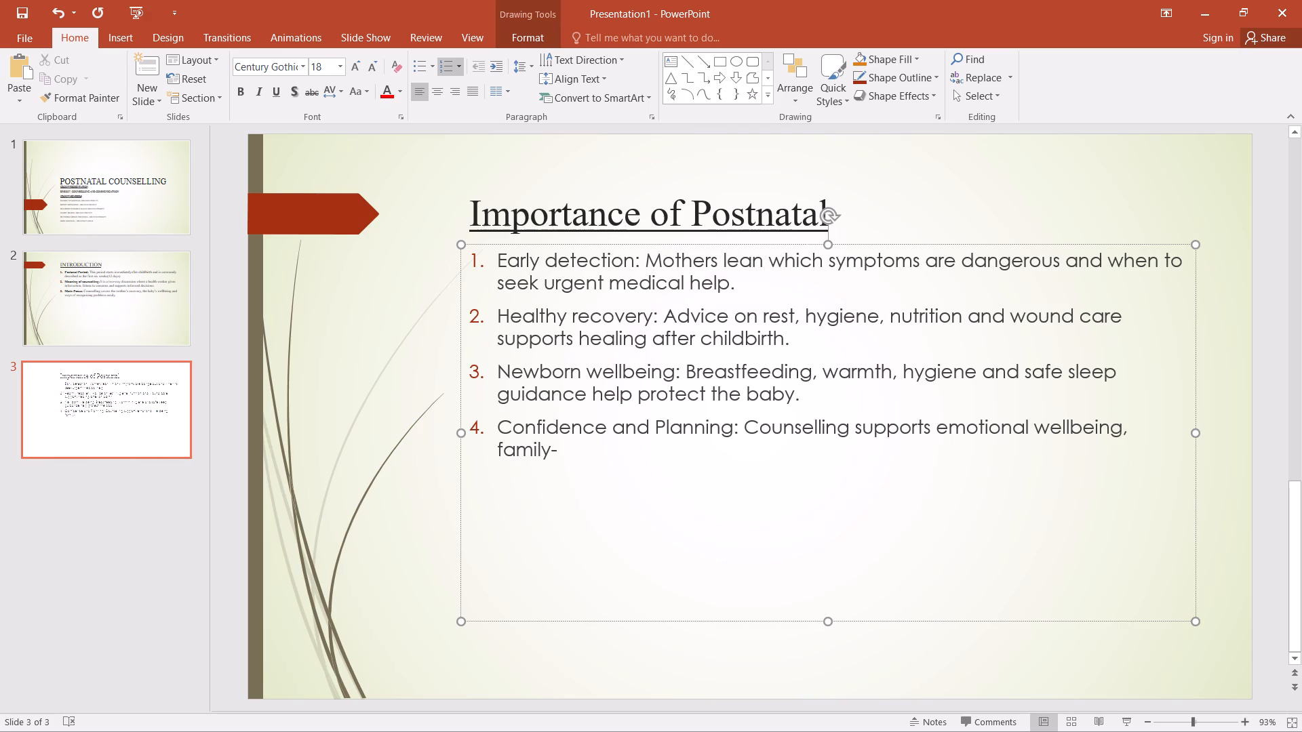
# Complete the fourth item's sentence with "planning choices and attendance at follow-up clinics.".
pyautogui.click(587, 443)
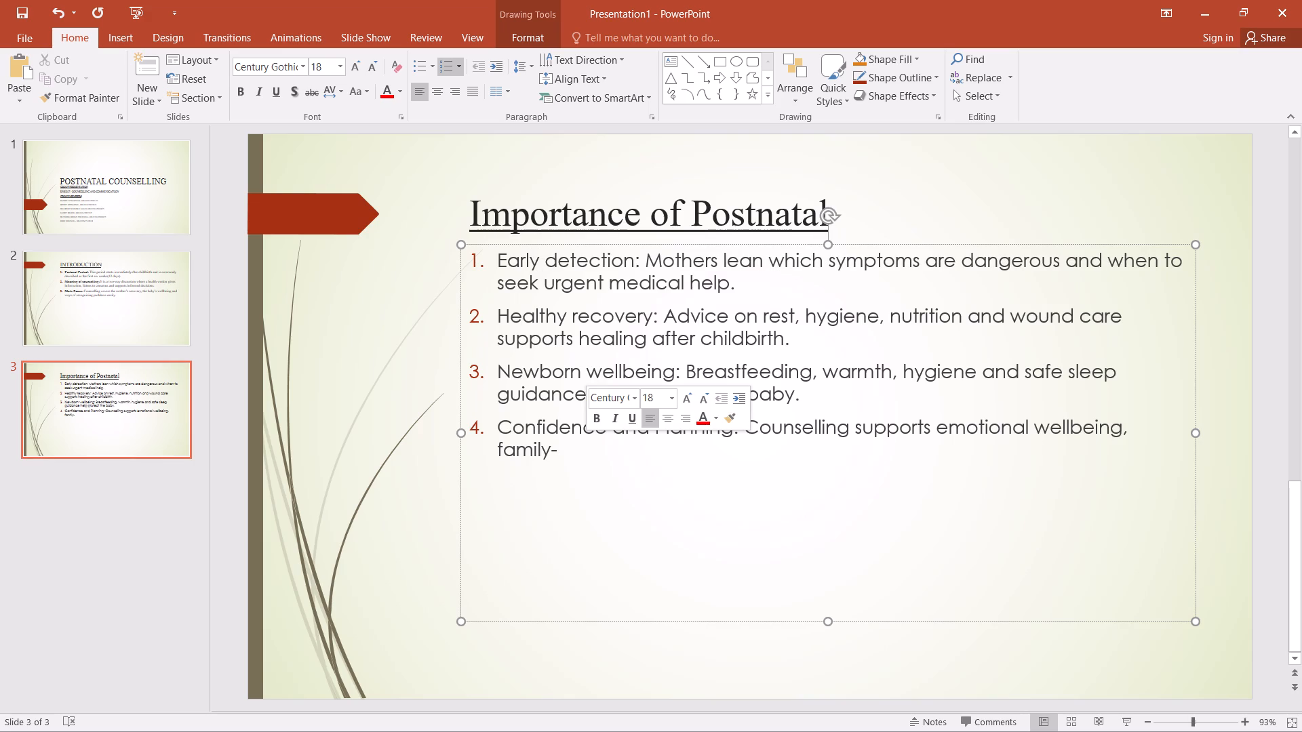
pyautogui.write('planning')
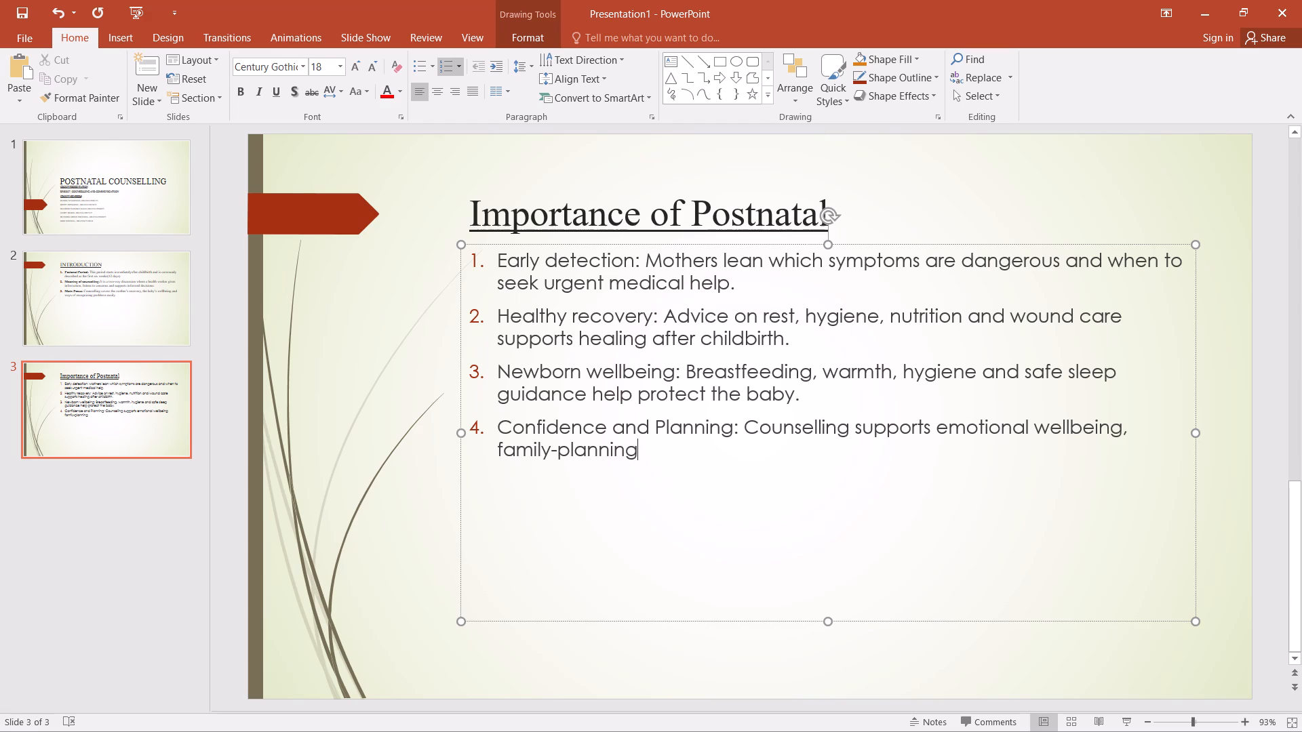
pyautogui.press('space')
pyautogui.write('choices')
pyautogui.press('space')
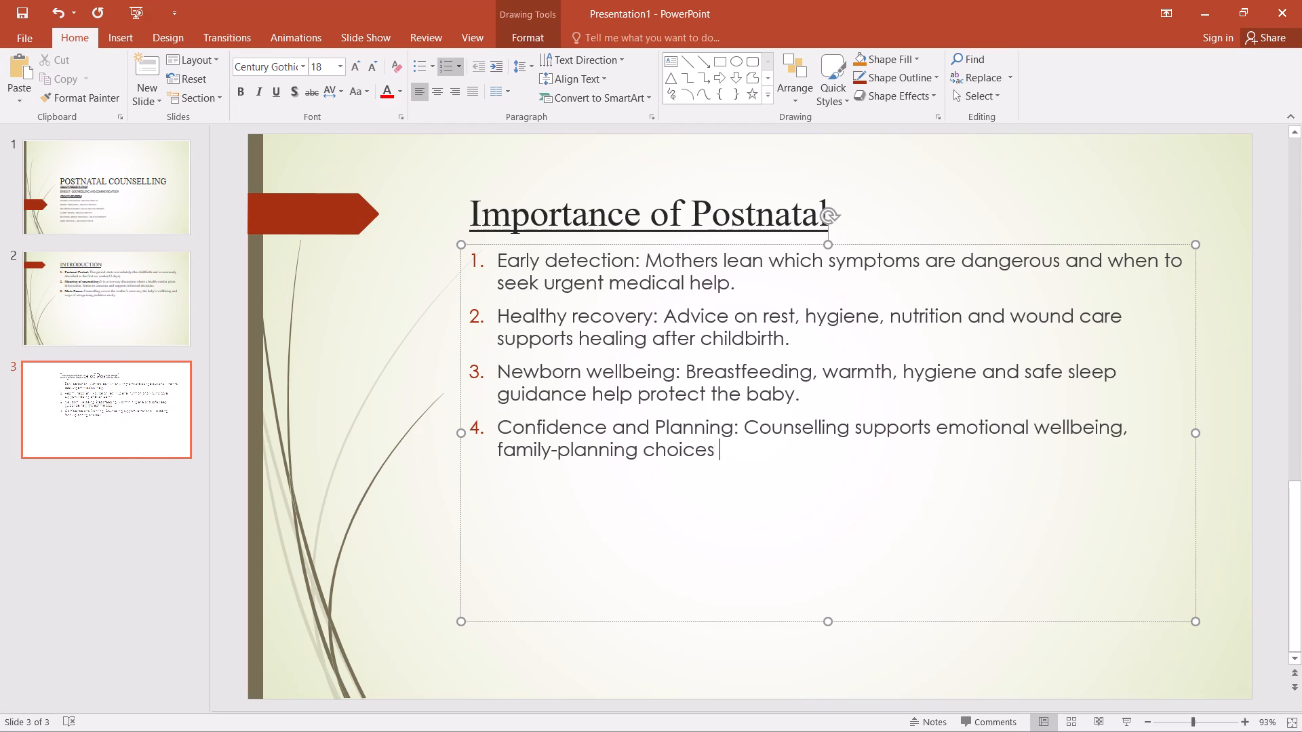
pyautogui.write('and attendance')
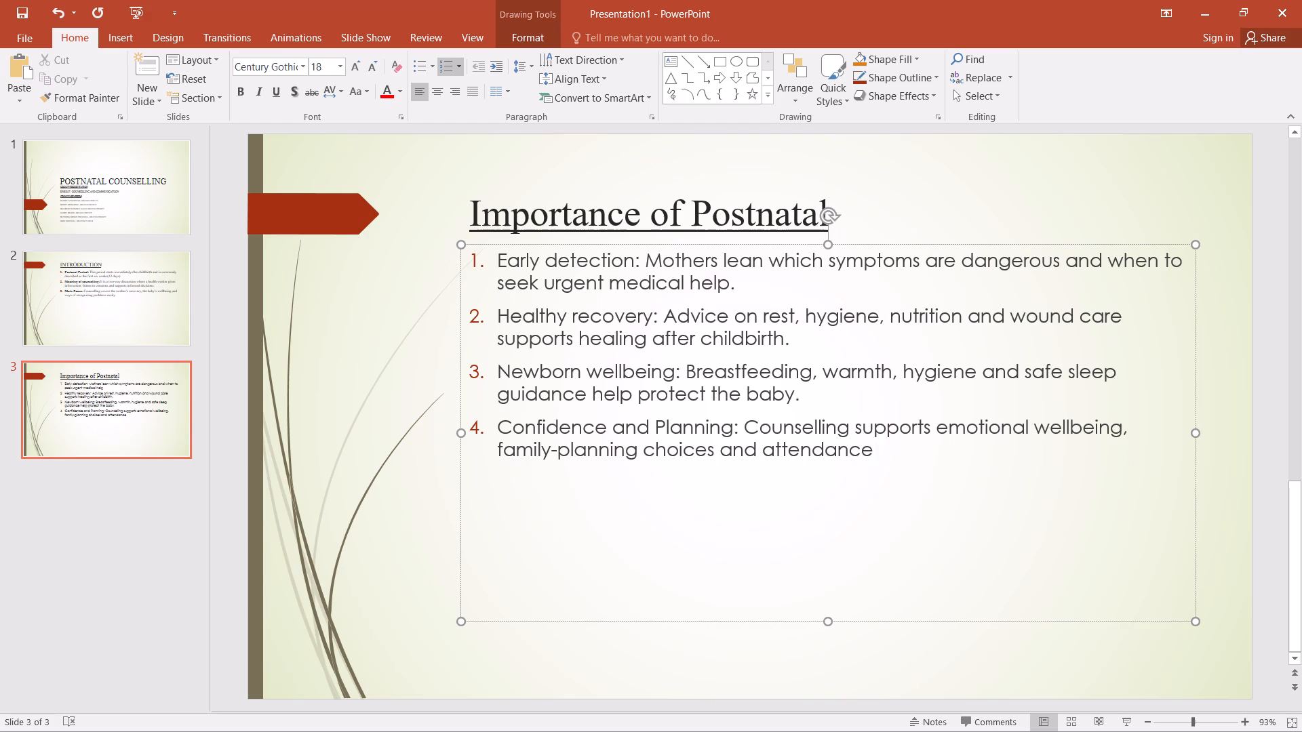
pyautogui.press('space')
pyautogui.write('at')
pyautogui.press('space')
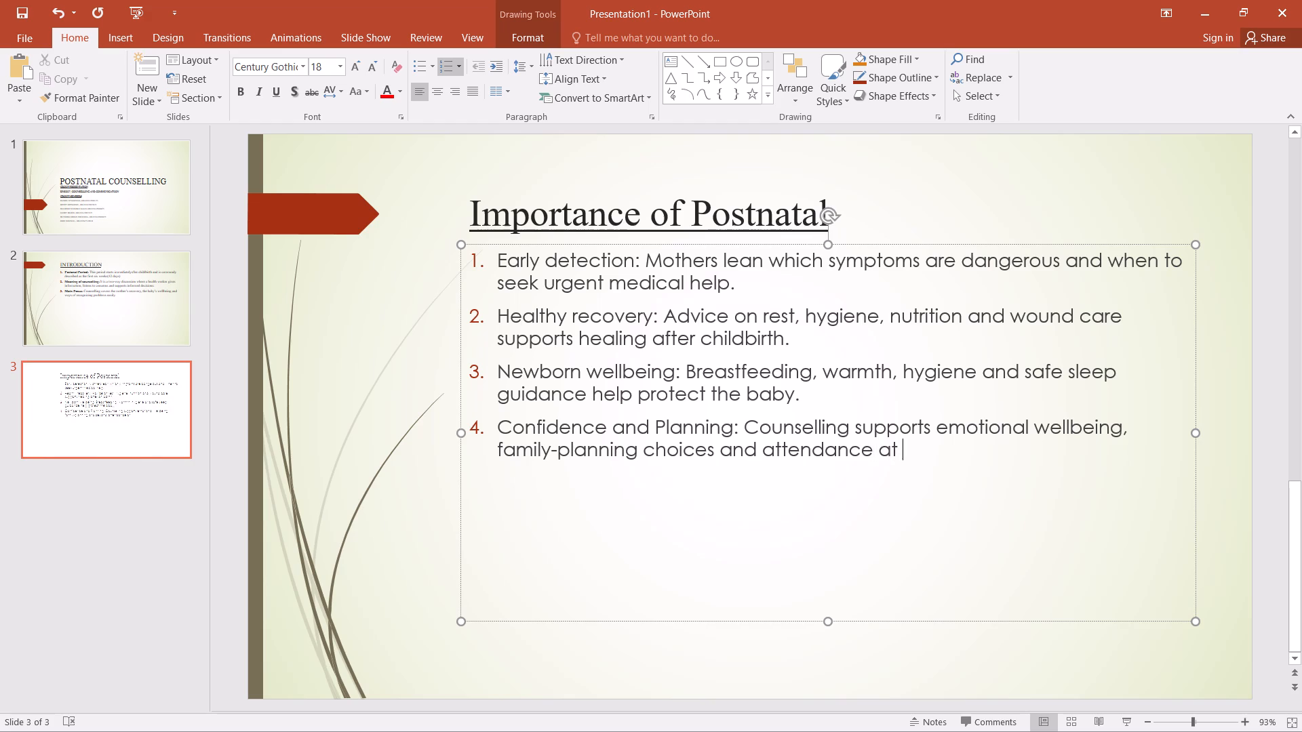
pyautogui.write('follo')
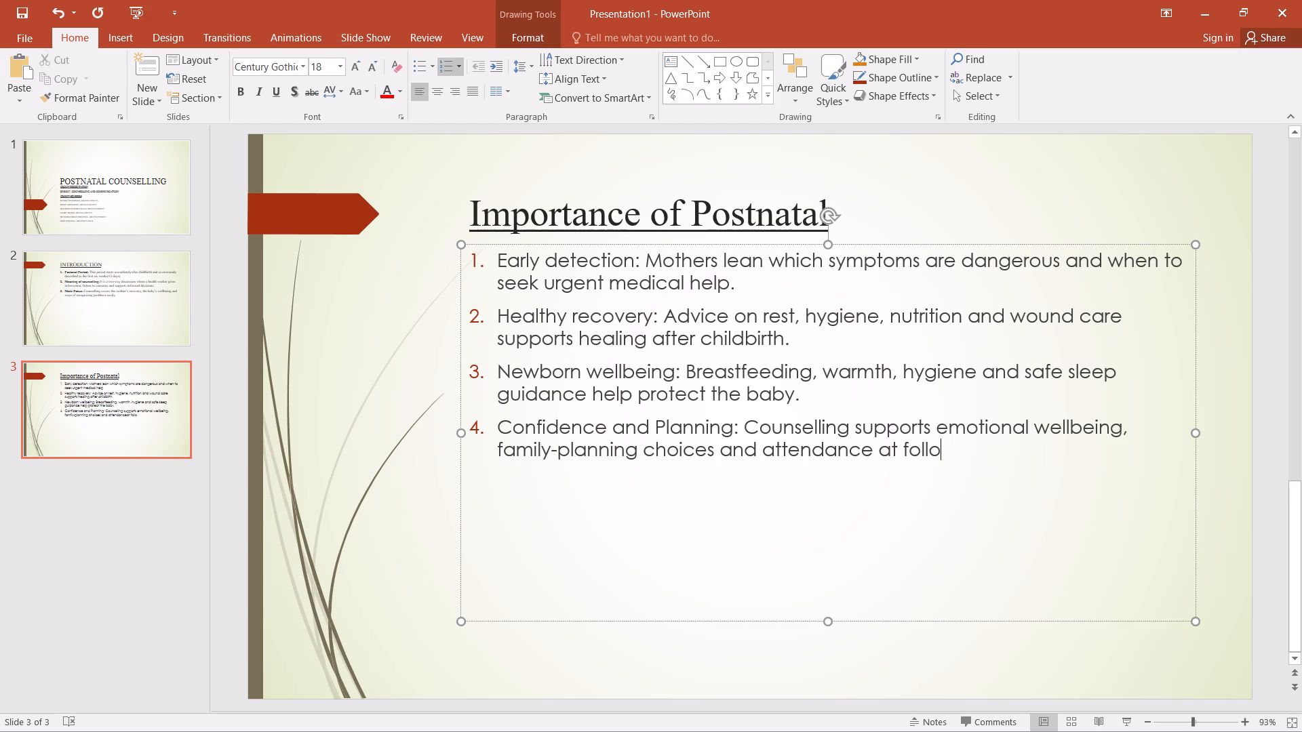
pyautogui.press('w')
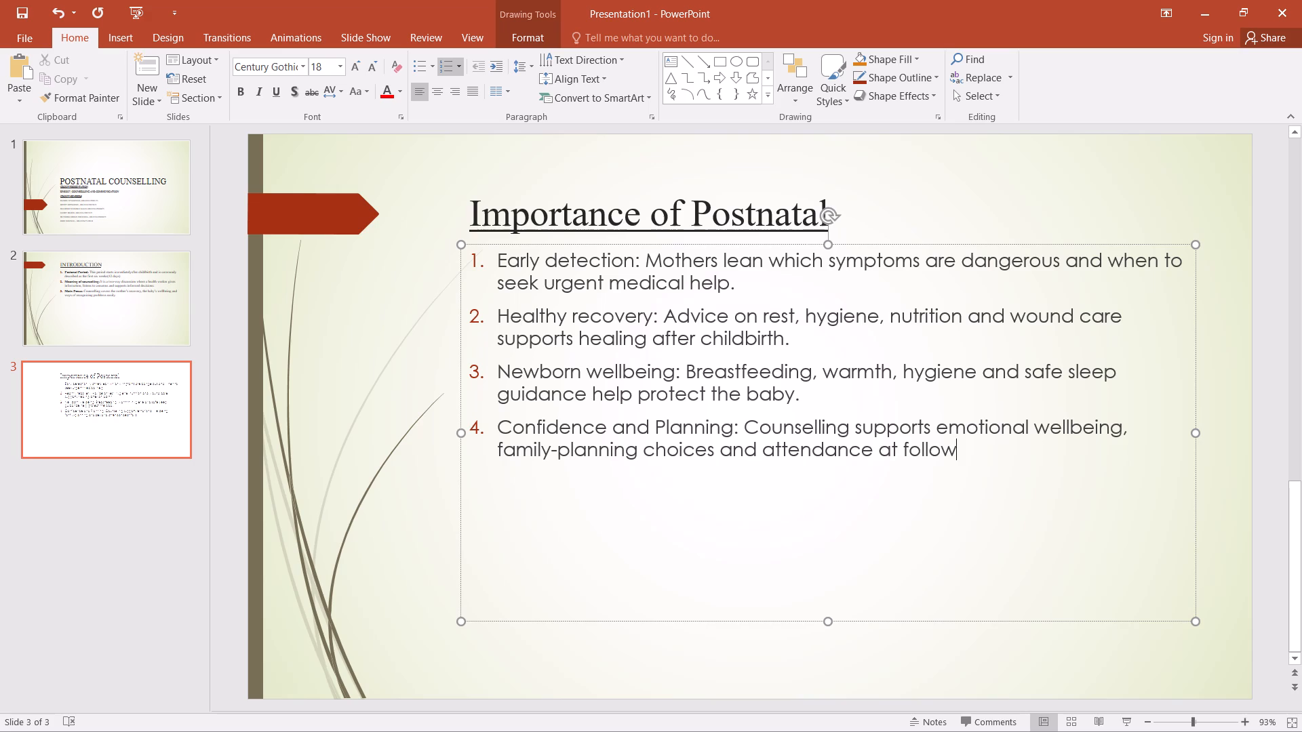
pyautogui.press('-')
pyautogui.write('up')
pyautogui.press('space')
pyautogui.write('clinics')
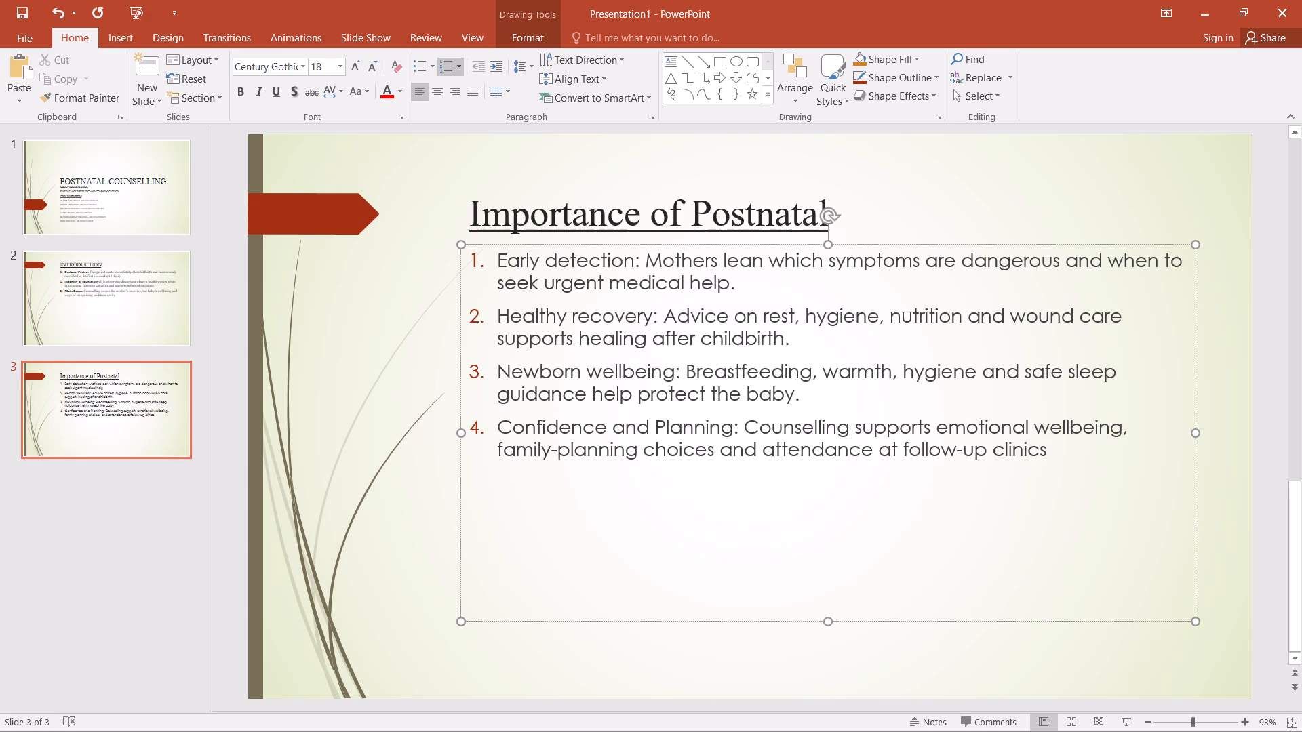
pyautogui.press('.')
# Bold the lead-in labels of all four numbered items, working from "Confidence and Planning:" up to "Early detection:".
pyautogui.moveTo(737, 426); pyautogui.dragTo(536, 426)
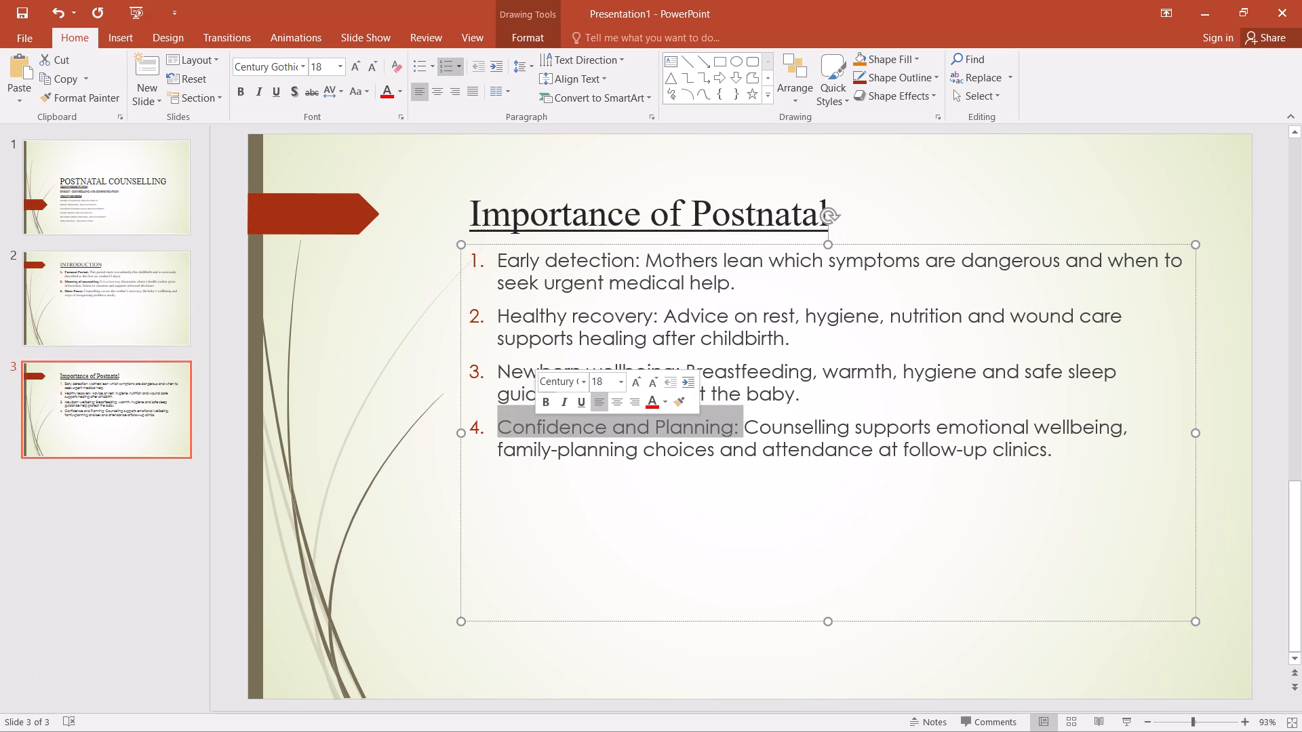
pyautogui.click(540, 405)
pyautogui.click(612, 499)
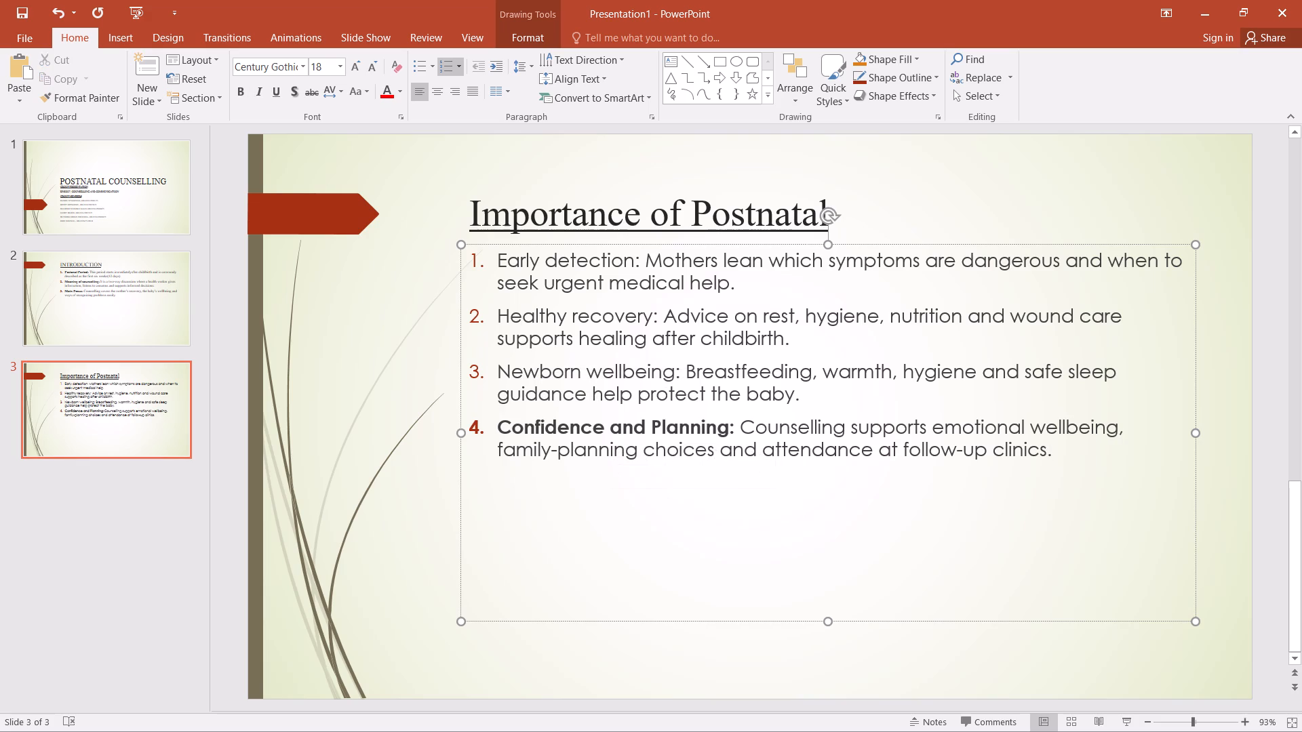
pyautogui.moveTo(679, 370); pyautogui.dragTo(535, 388)
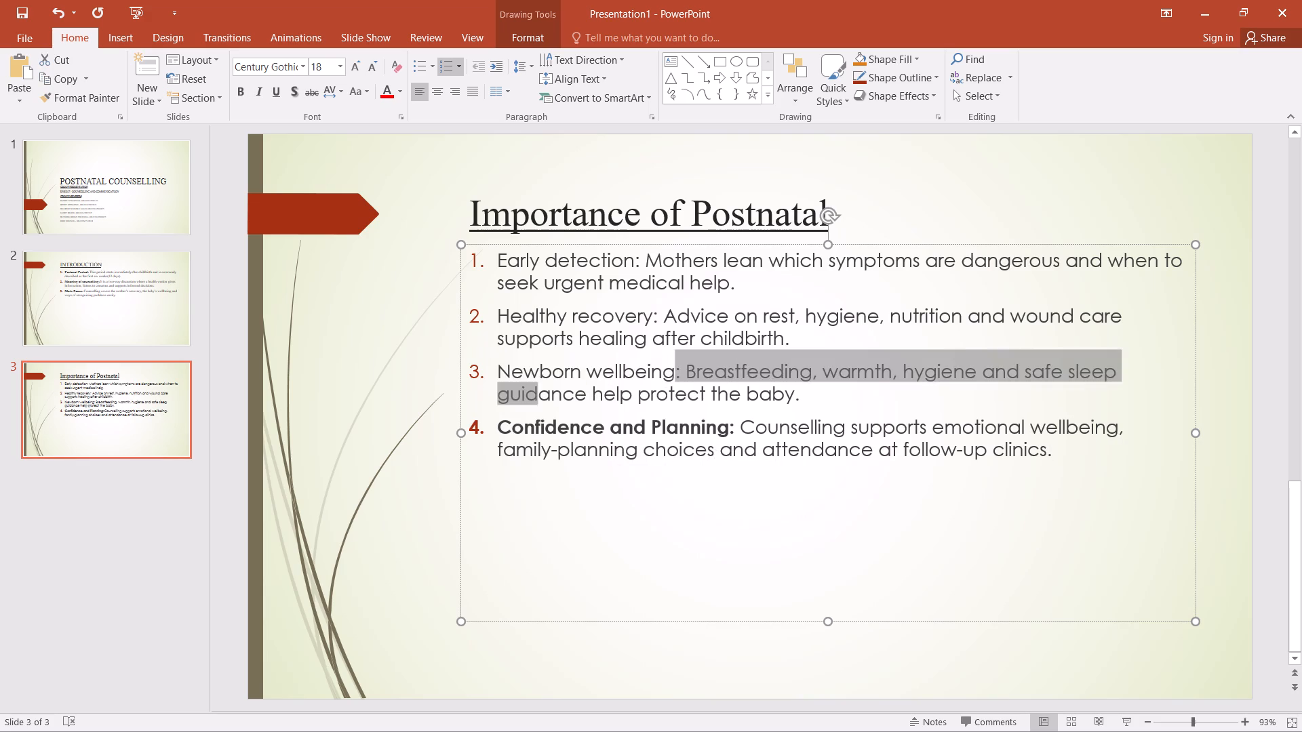
pyautogui.moveTo(535, 388); pyautogui.dragTo(503, 370)
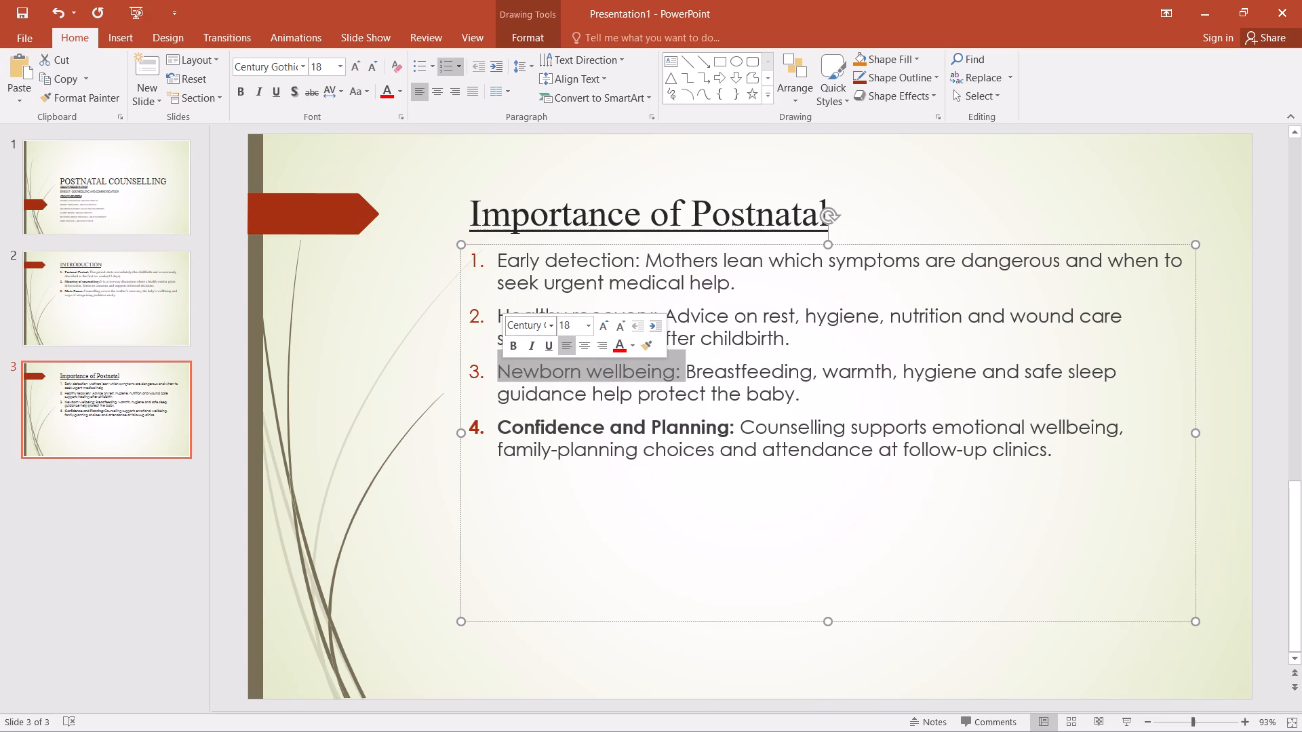
pyautogui.click(517, 346)
pyautogui.click(546, 411)
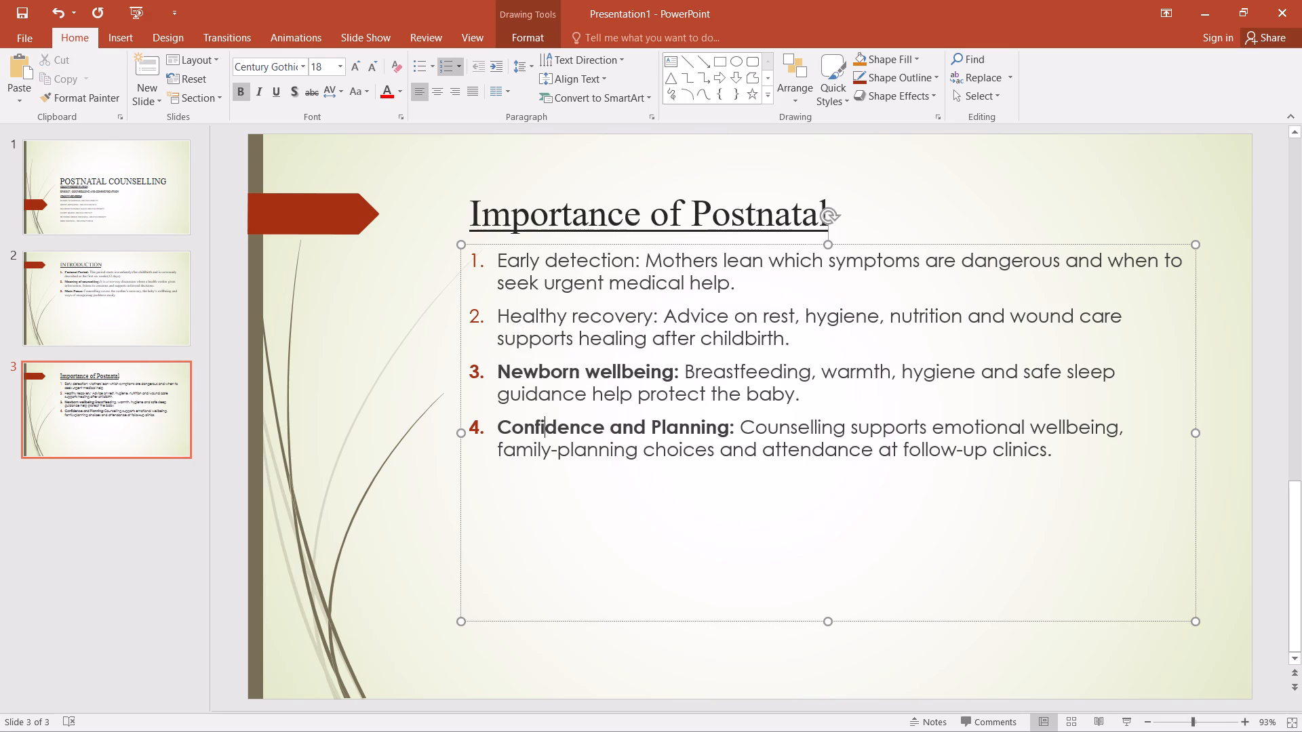
pyautogui.moveTo(658, 313); pyautogui.dragTo(517, 329)
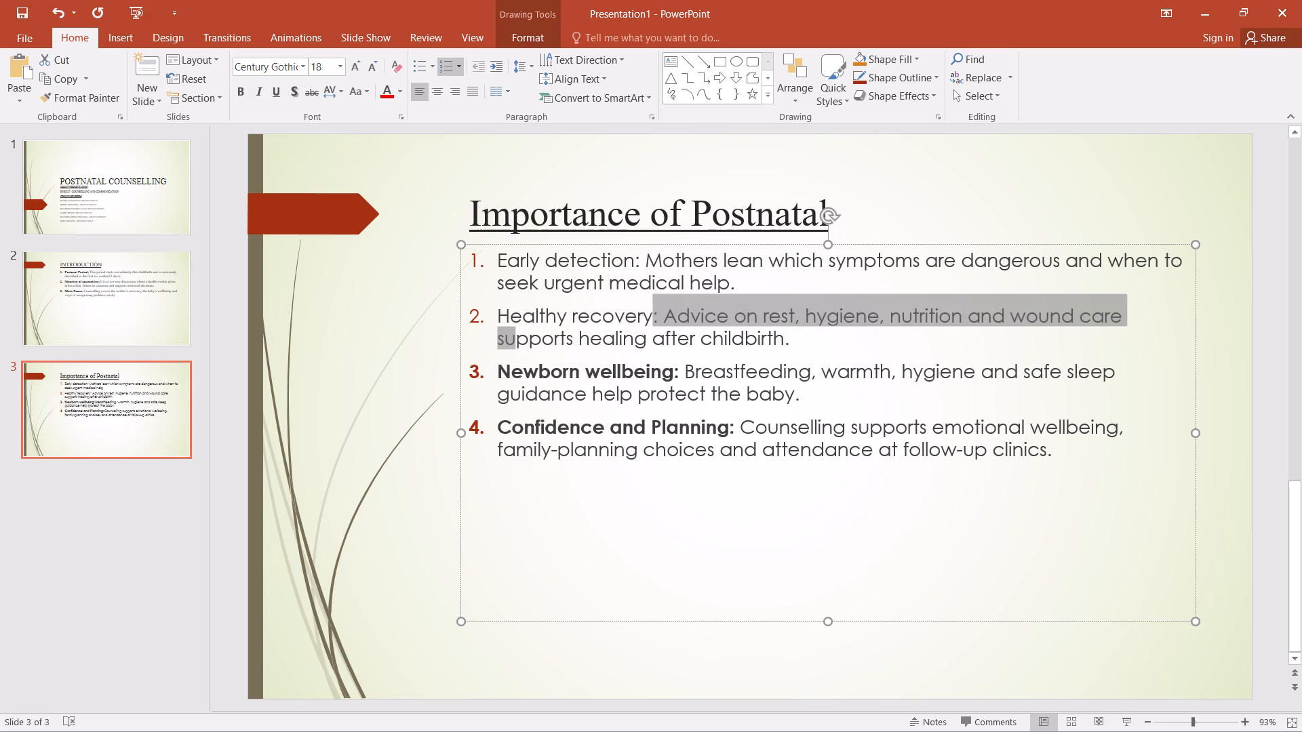
pyautogui.moveTo(517, 329); pyautogui.dragTo(500, 320)
pyautogui.click(514, 293)
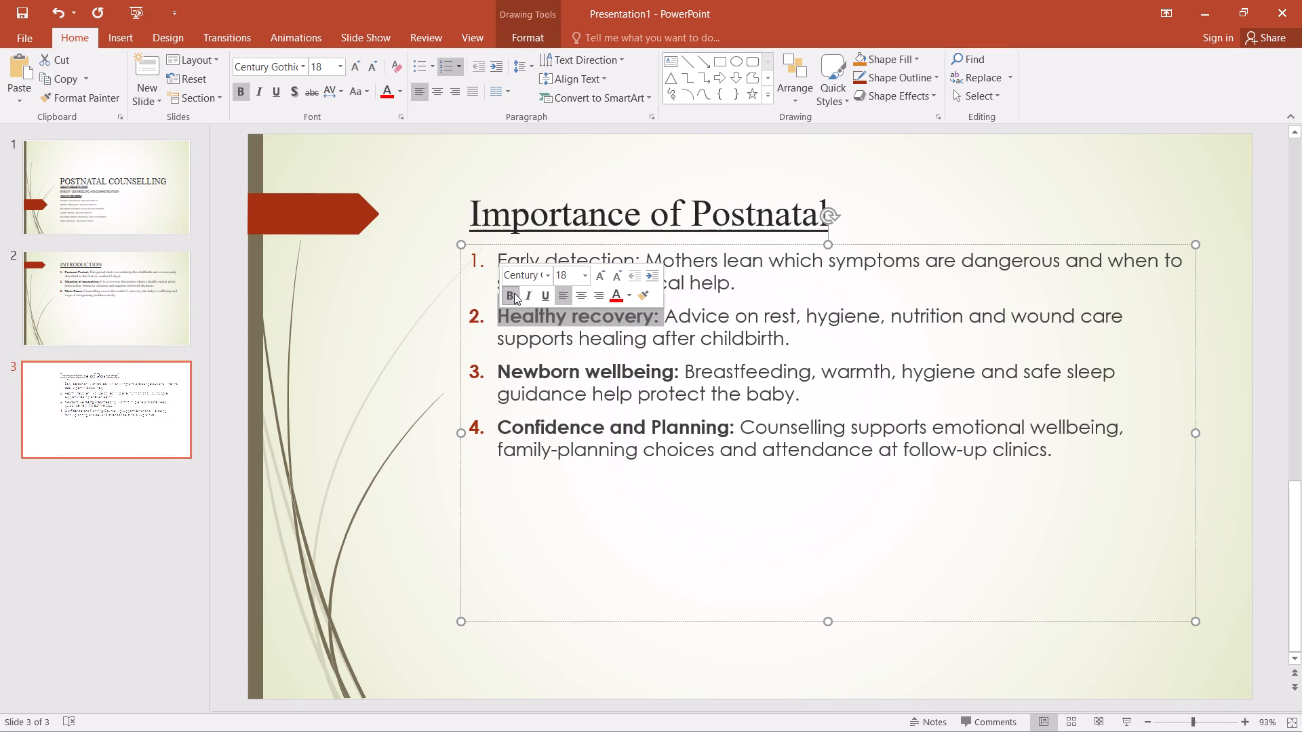
pyautogui.click(556, 405)
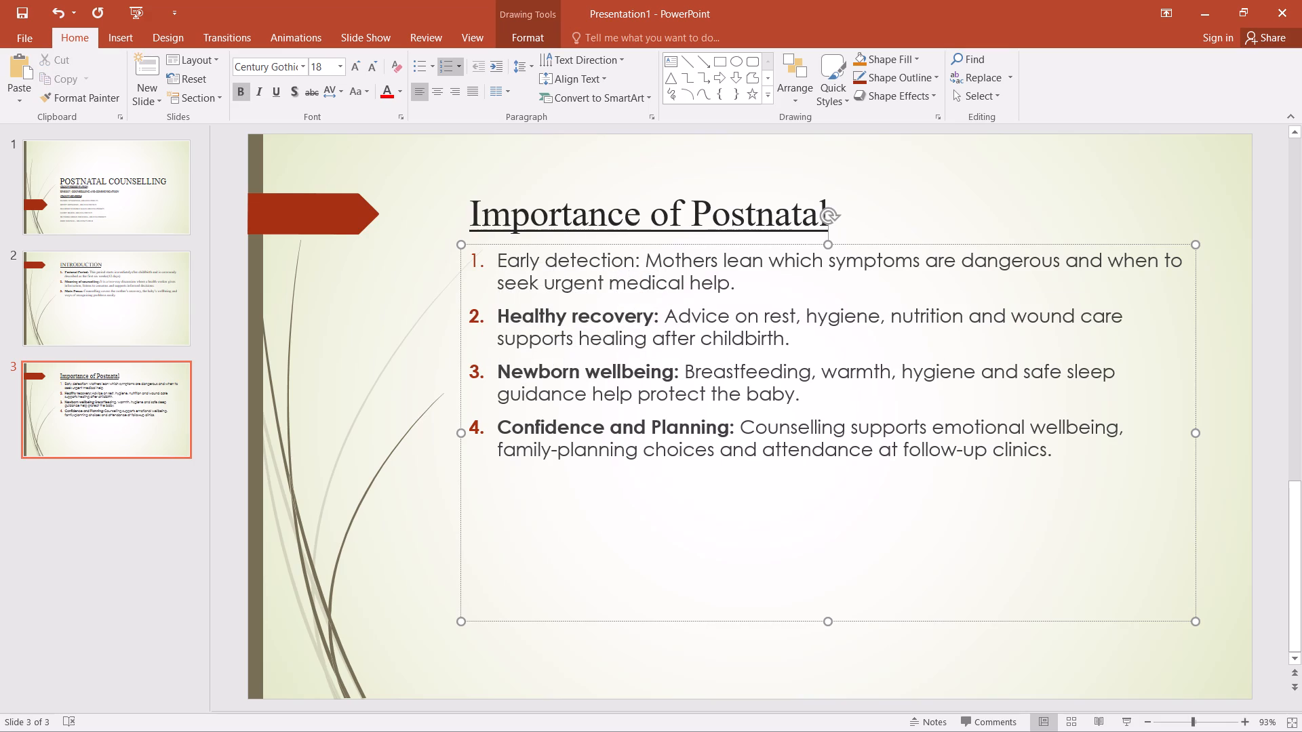
pyautogui.moveTo(638, 257); pyautogui.dragTo(534, 263)
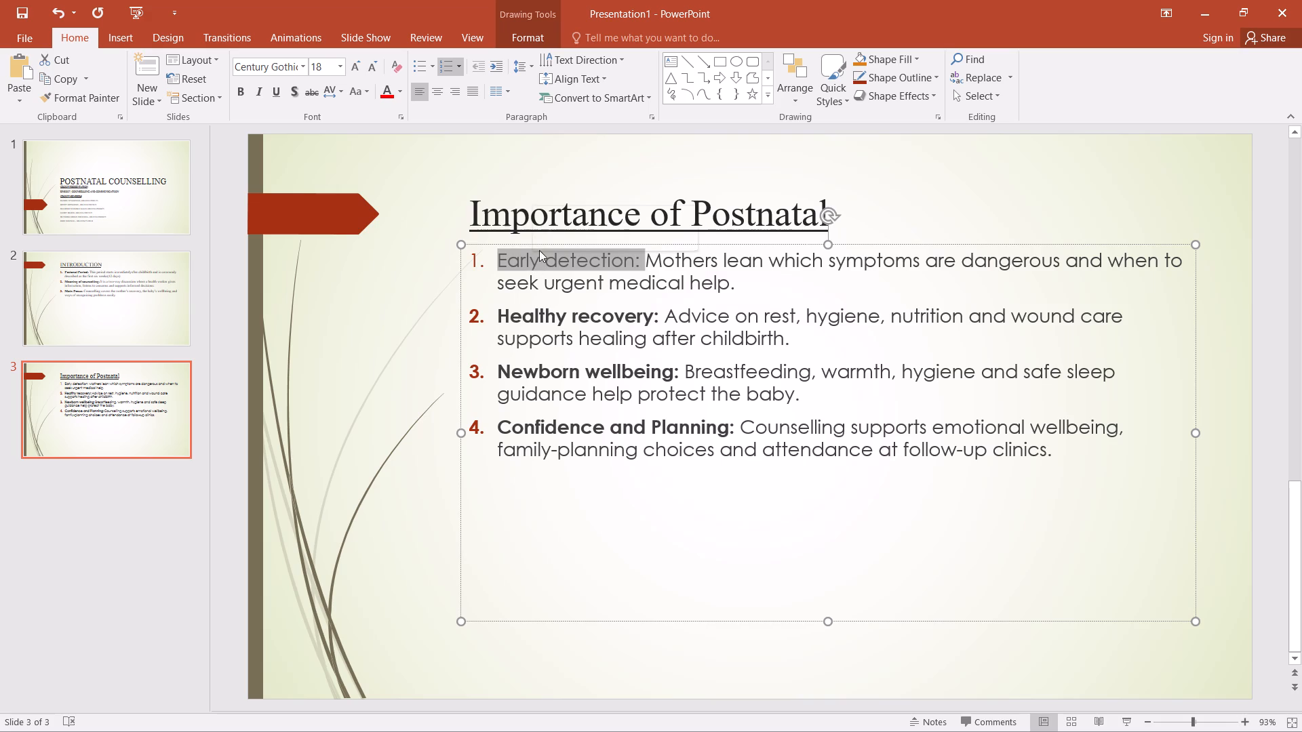
pyautogui.click(551, 234)
pyautogui.click(692, 482)
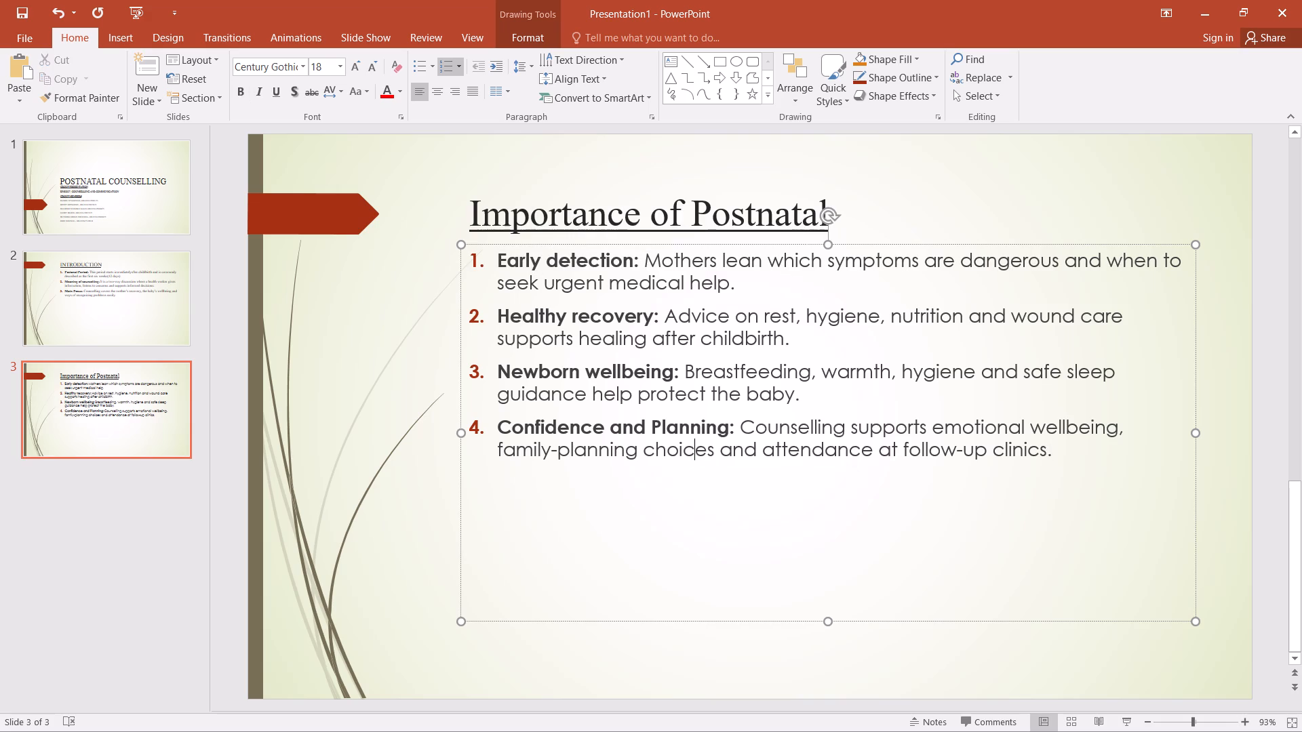
# Change the font of the entire numbered list to Times New Roman.
pyautogui.moveTo(1063, 457); pyautogui.dragTo(611, 308)
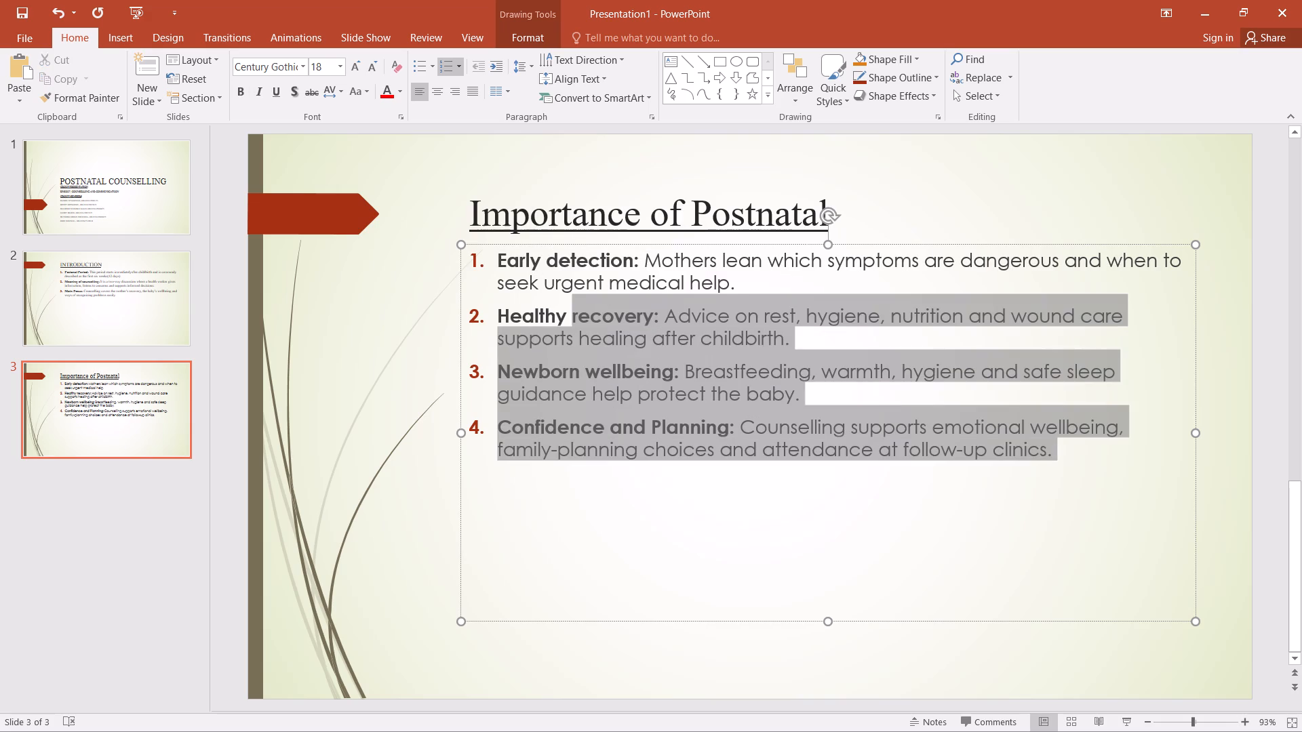
pyautogui.moveTo(611, 308); pyautogui.dragTo(504, 270)
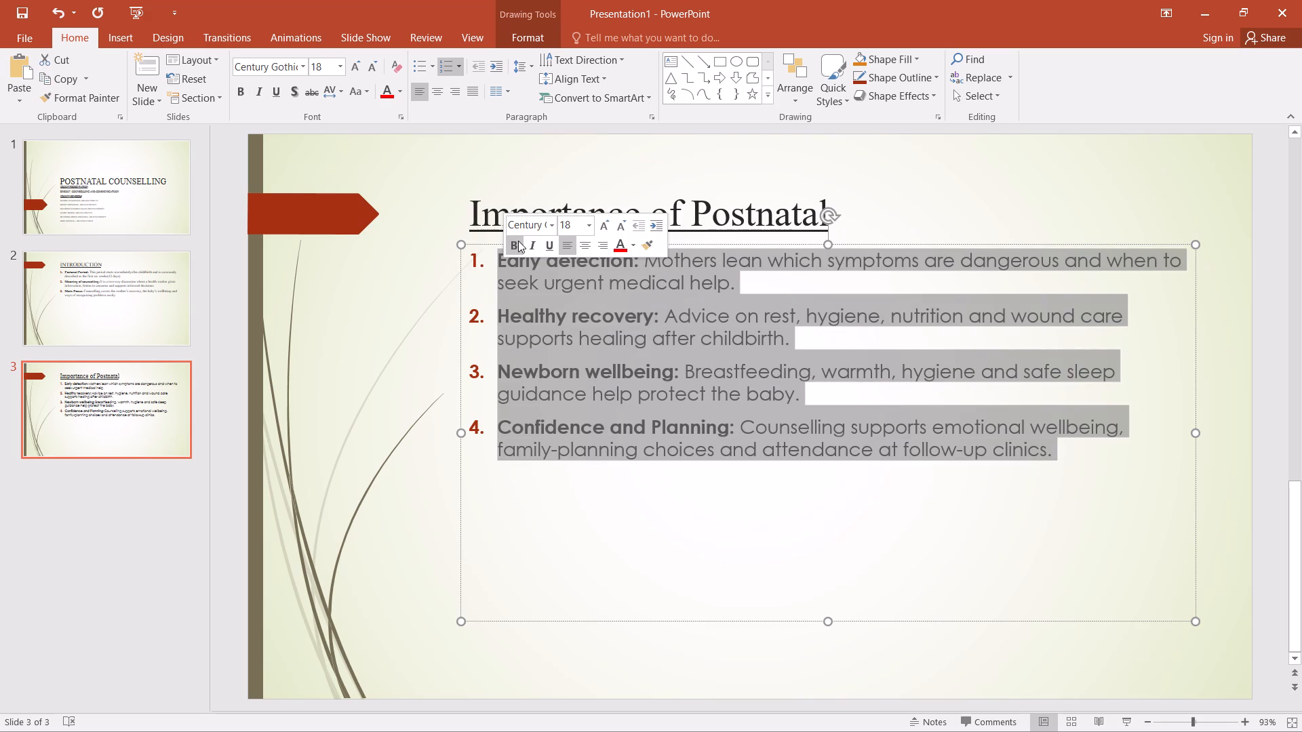
pyautogui.click(549, 226)
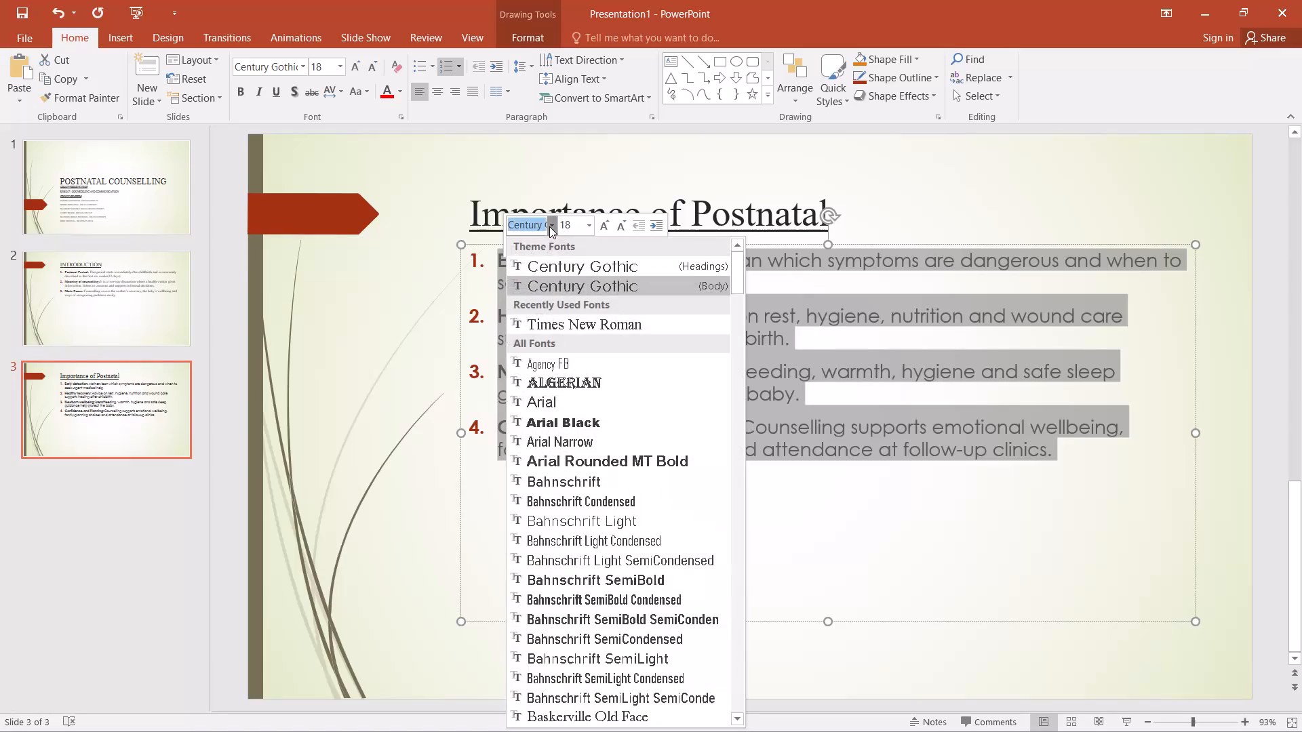
pyautogui.click(562, 324)
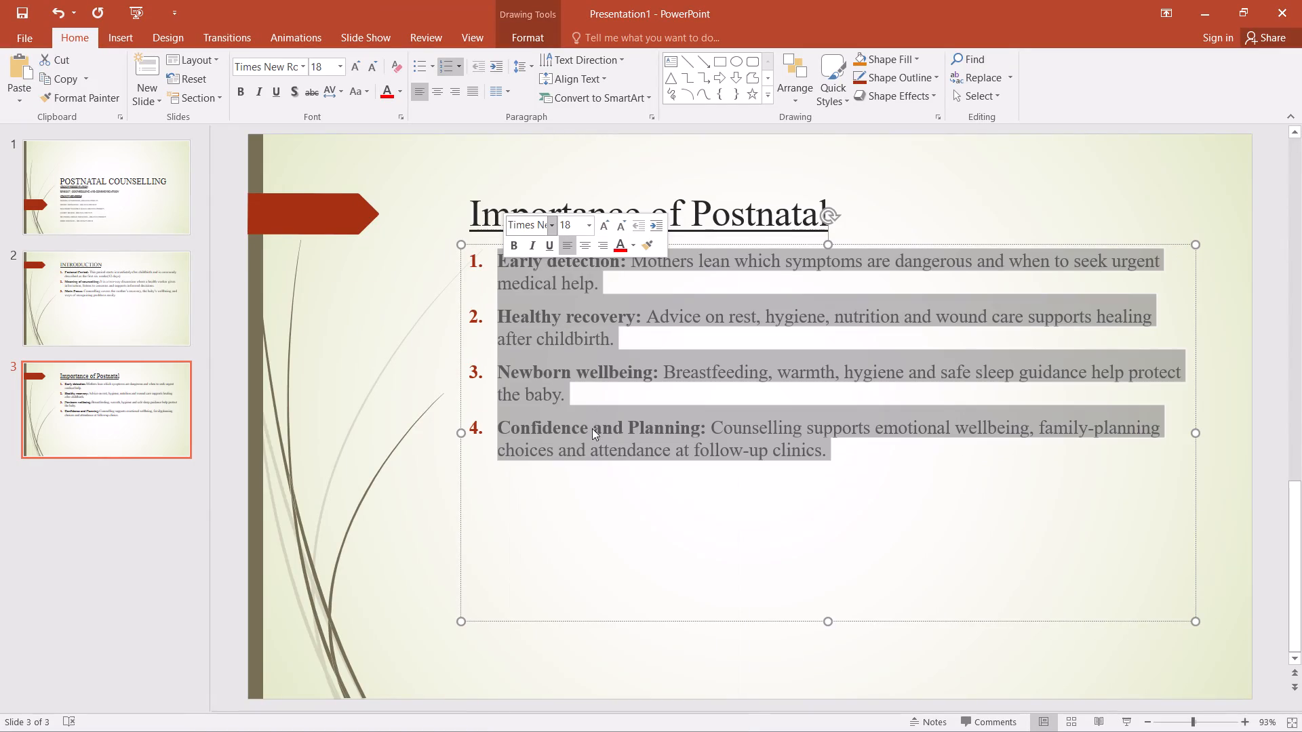
pyautogui.click(628, 517)
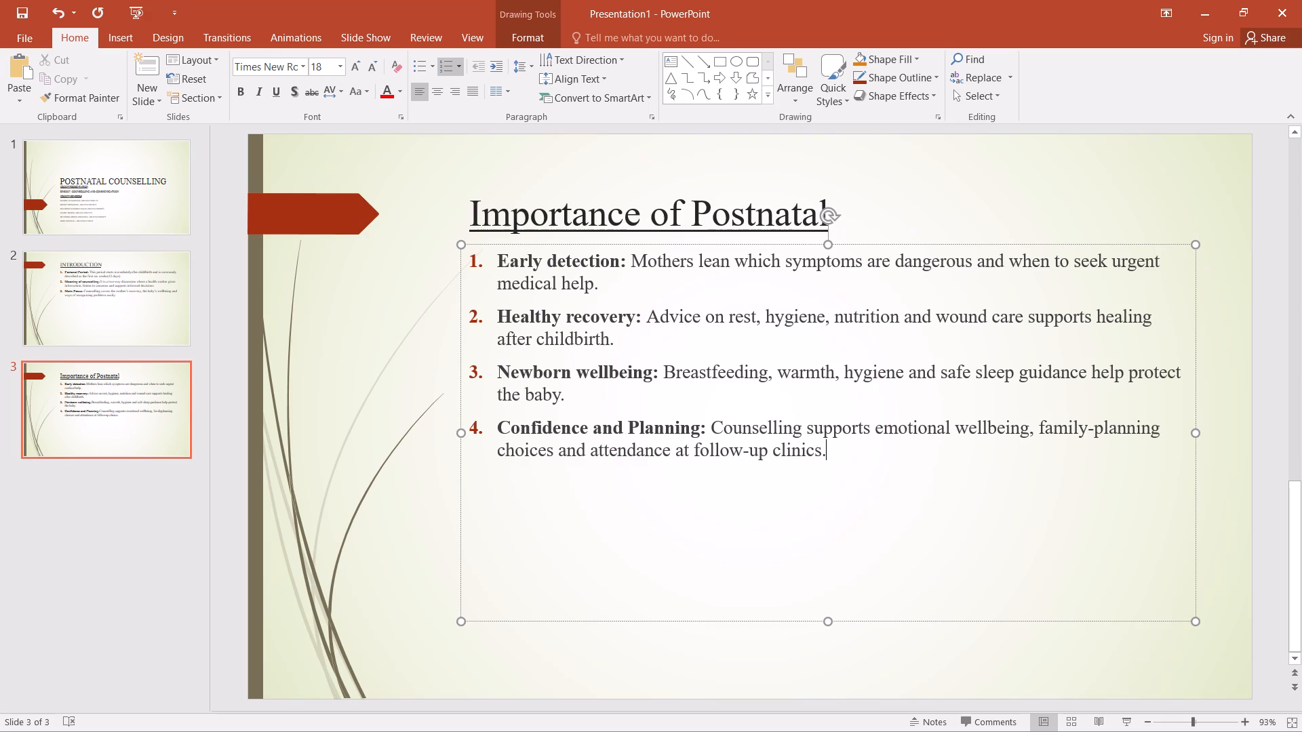
pyautogui.click(652, 535)
pyautogui.scroll(-2, 652, 535)
# Insert a new title-and-content slide after the third slide.
pyautogui.click(130, 41)
pyautogui.click(34, 79)
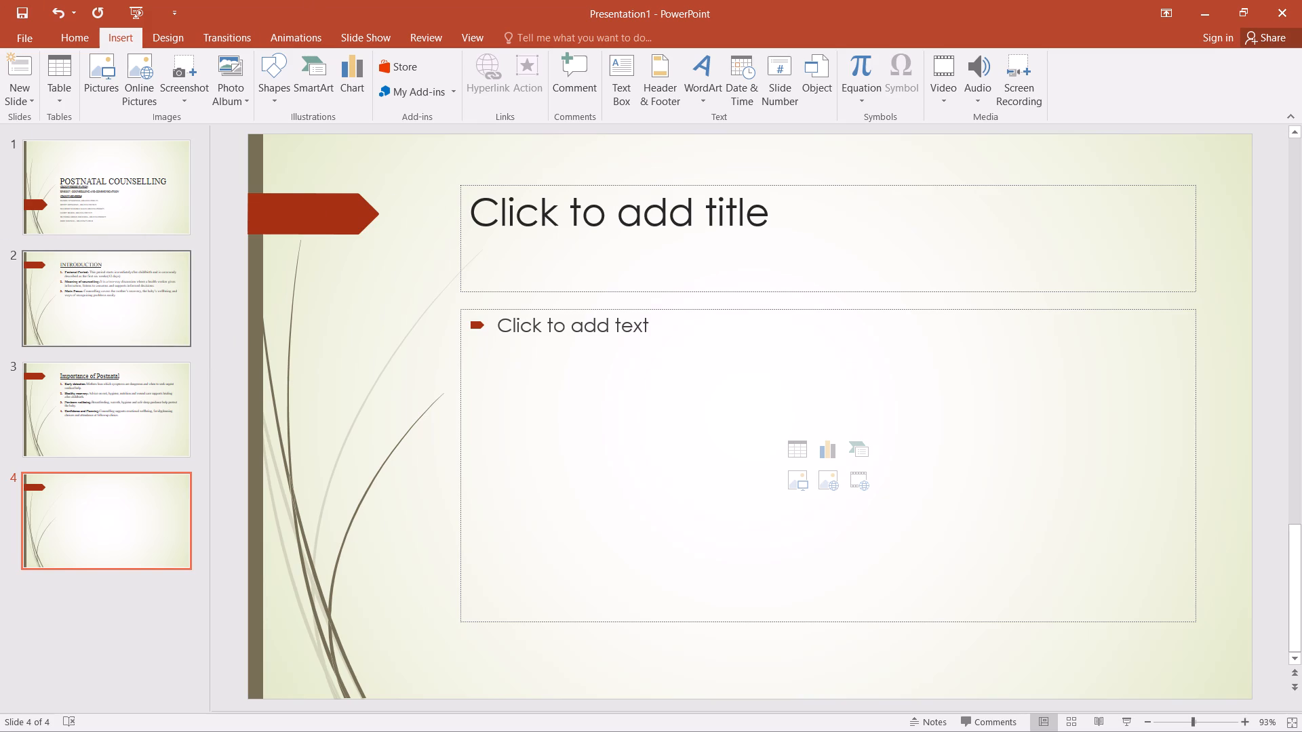
# Enter "When Counselling Should Take Place" as the fourth slide's title.
pyautogui.click(491, 221)
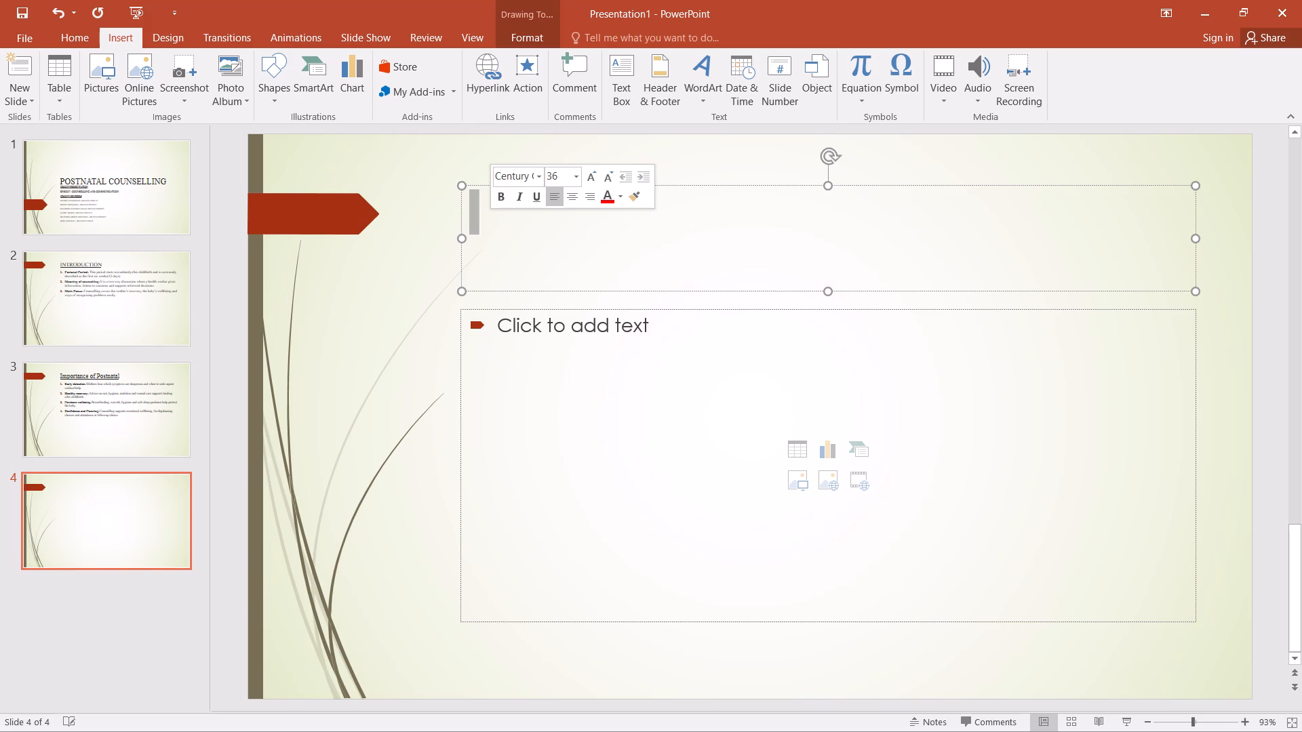
pyautogui.write('When')
pyautogui.press('space')
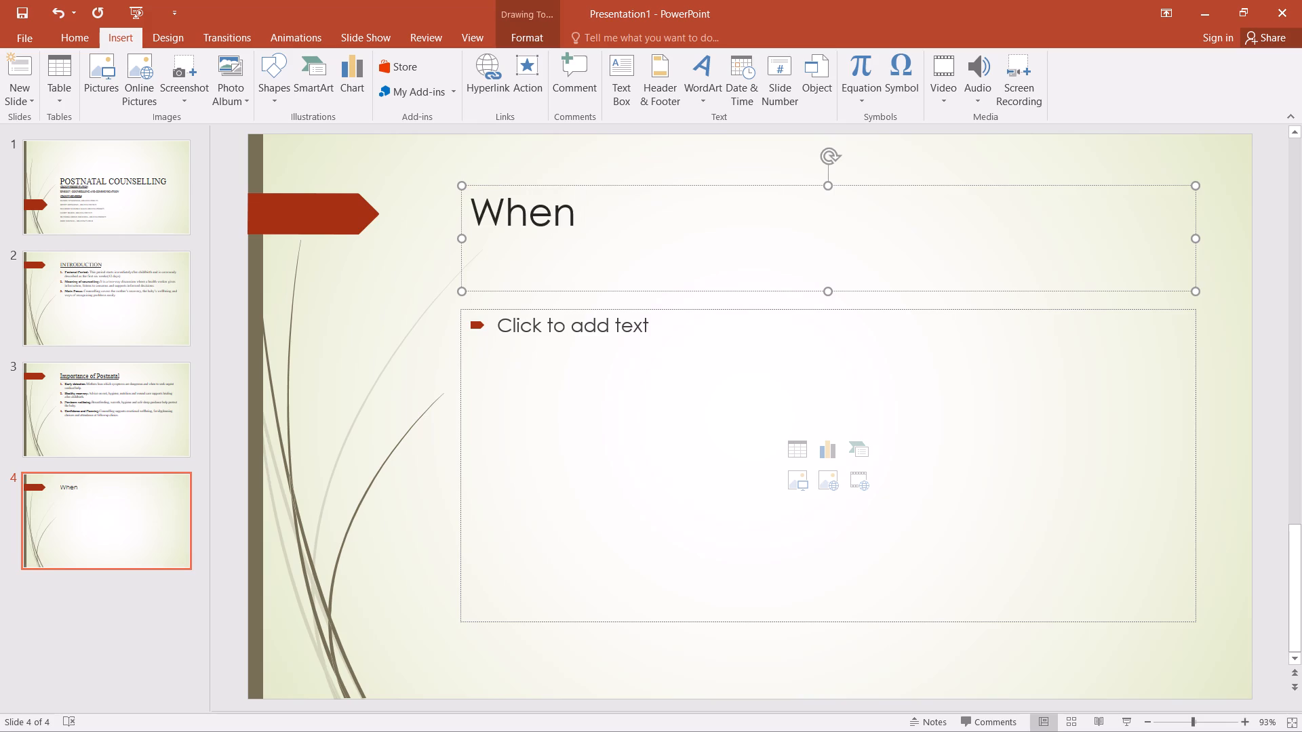
pyautogui.write('Counse')
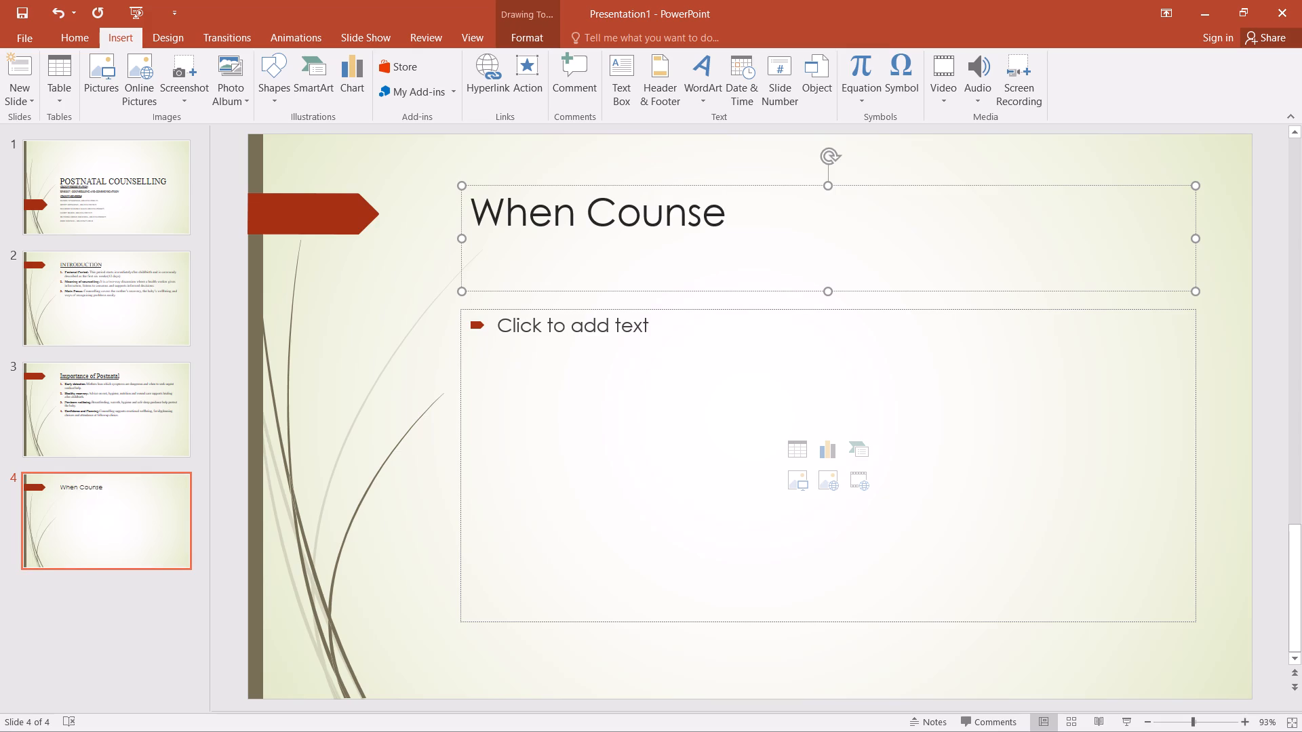
pyautogui.write('lling')
pyautogui.press('space')
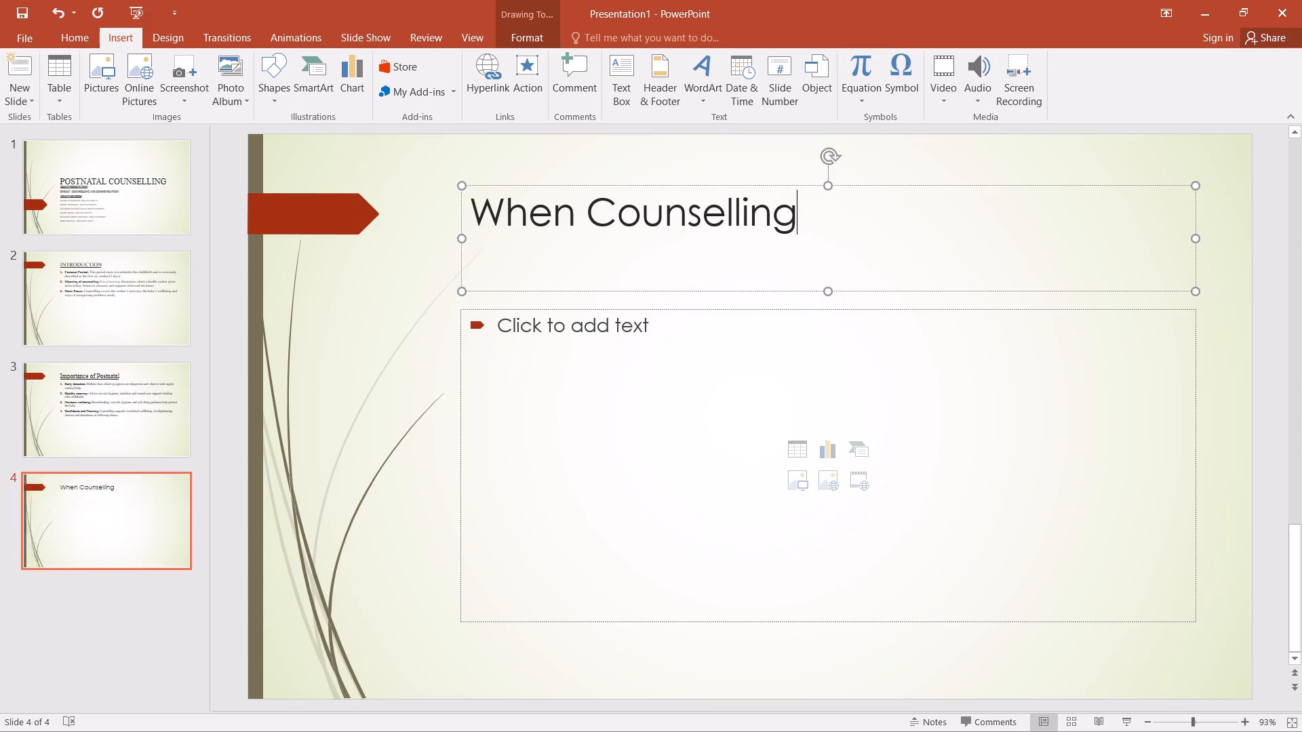
pyautogui.write('Should')
pyautogui.press('space')
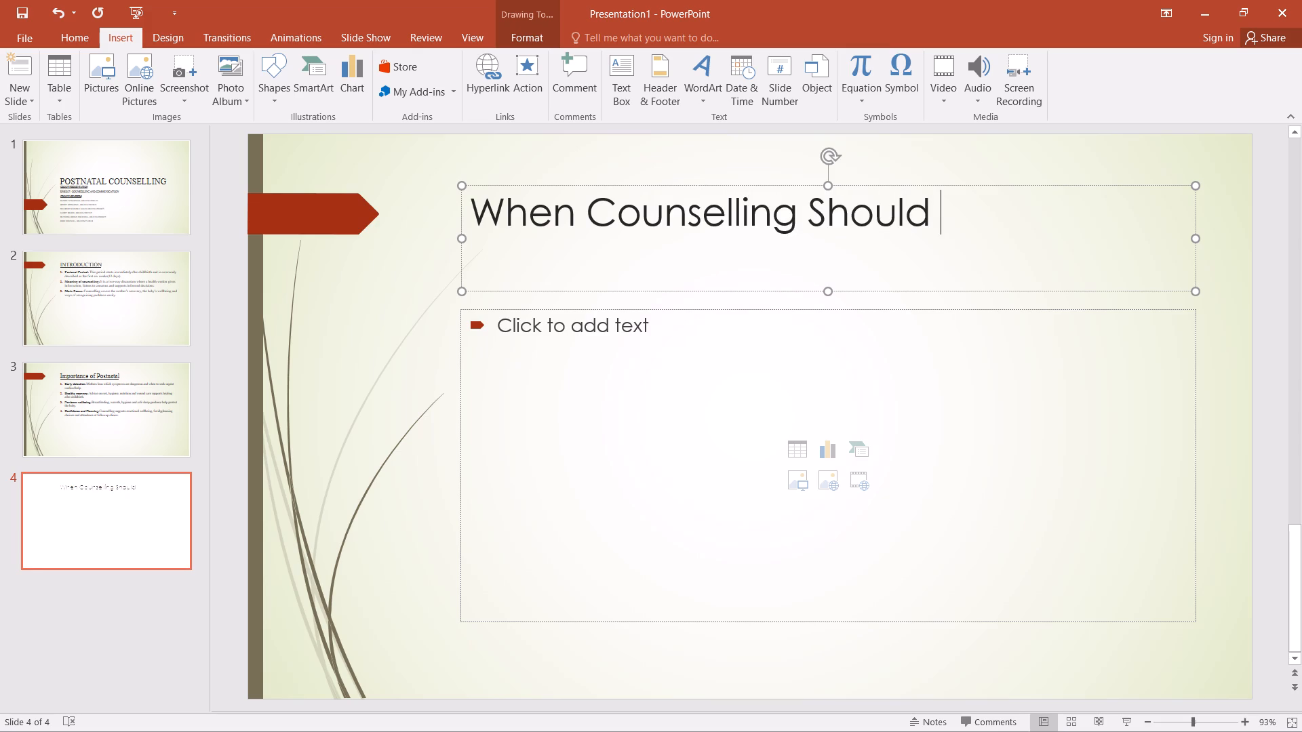
pyautogui.write('Take')
pyautogui.press('space')
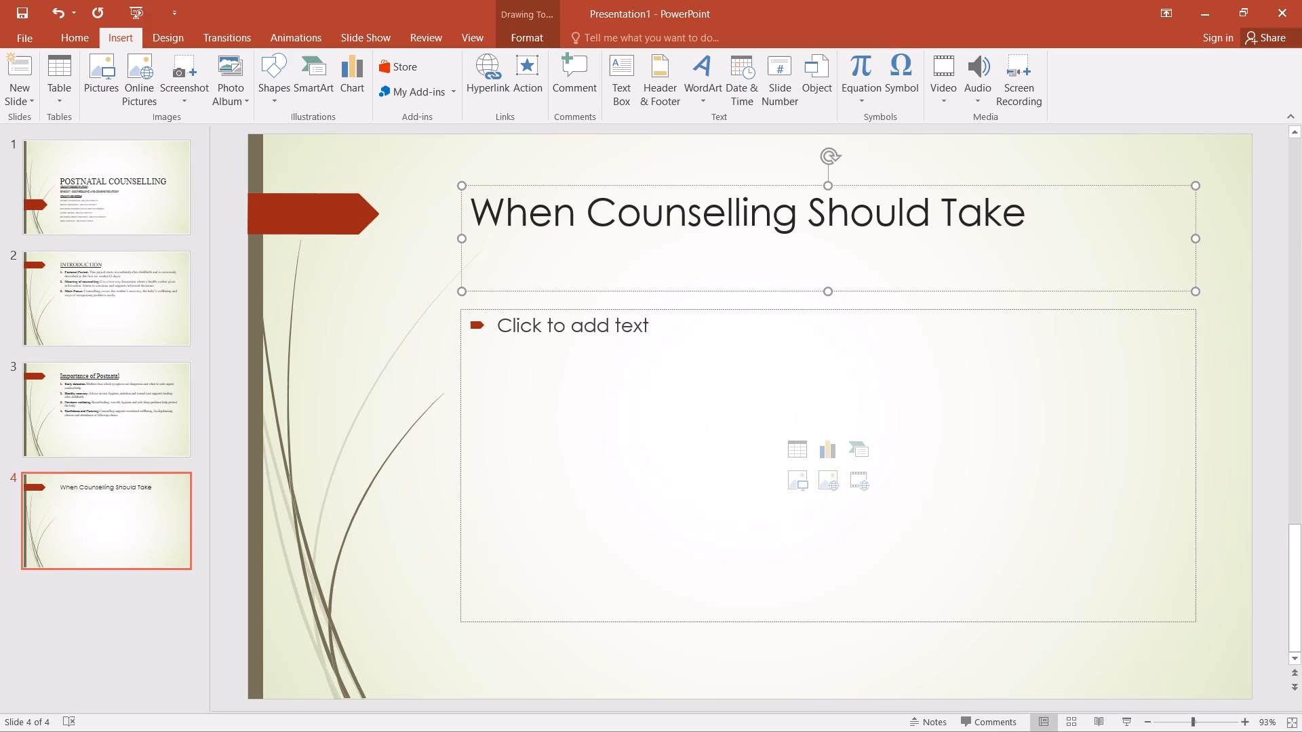
pyautogui.write('Place')
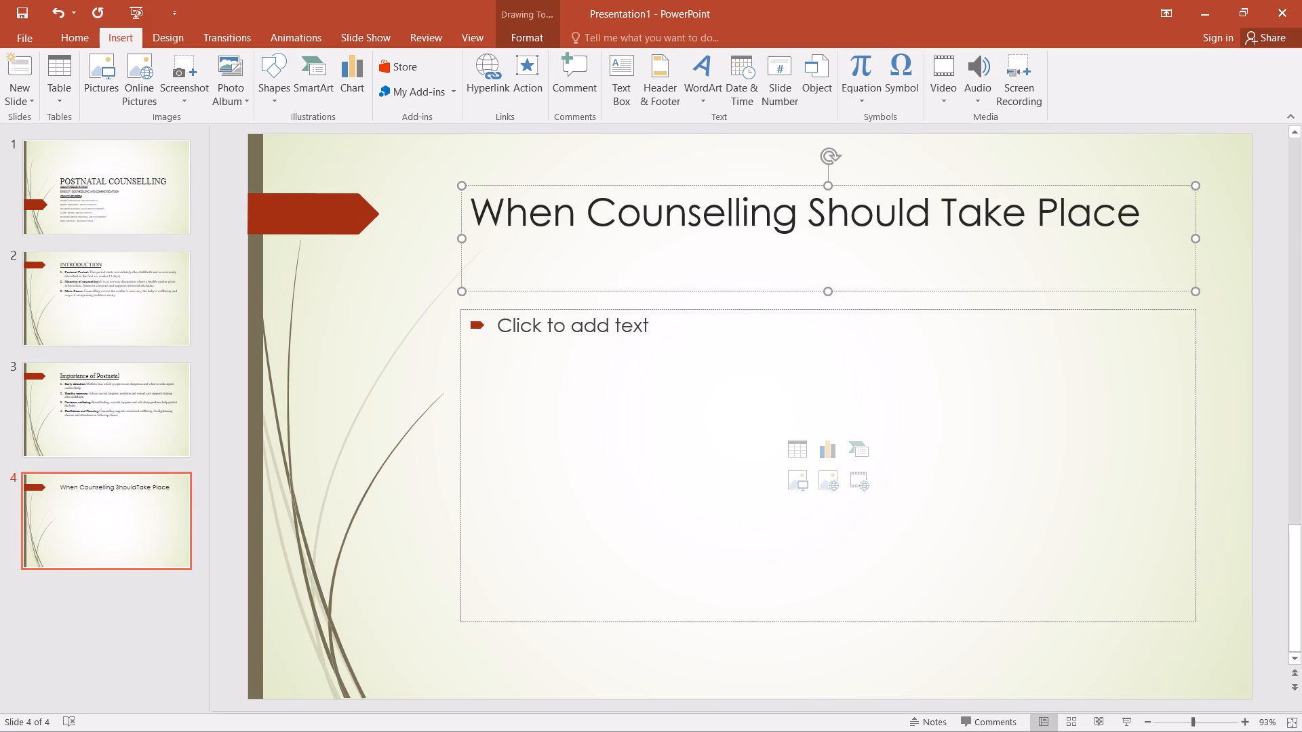
# Format the fourth slide's title in underlined Times New Roman at size 32.
pyautogui.moveTo(1164, 215); pyautogui.dragTo(1165, 215)
pyautogui.moveTo(1165, 215); pyautogui.dragTo(535, 199)
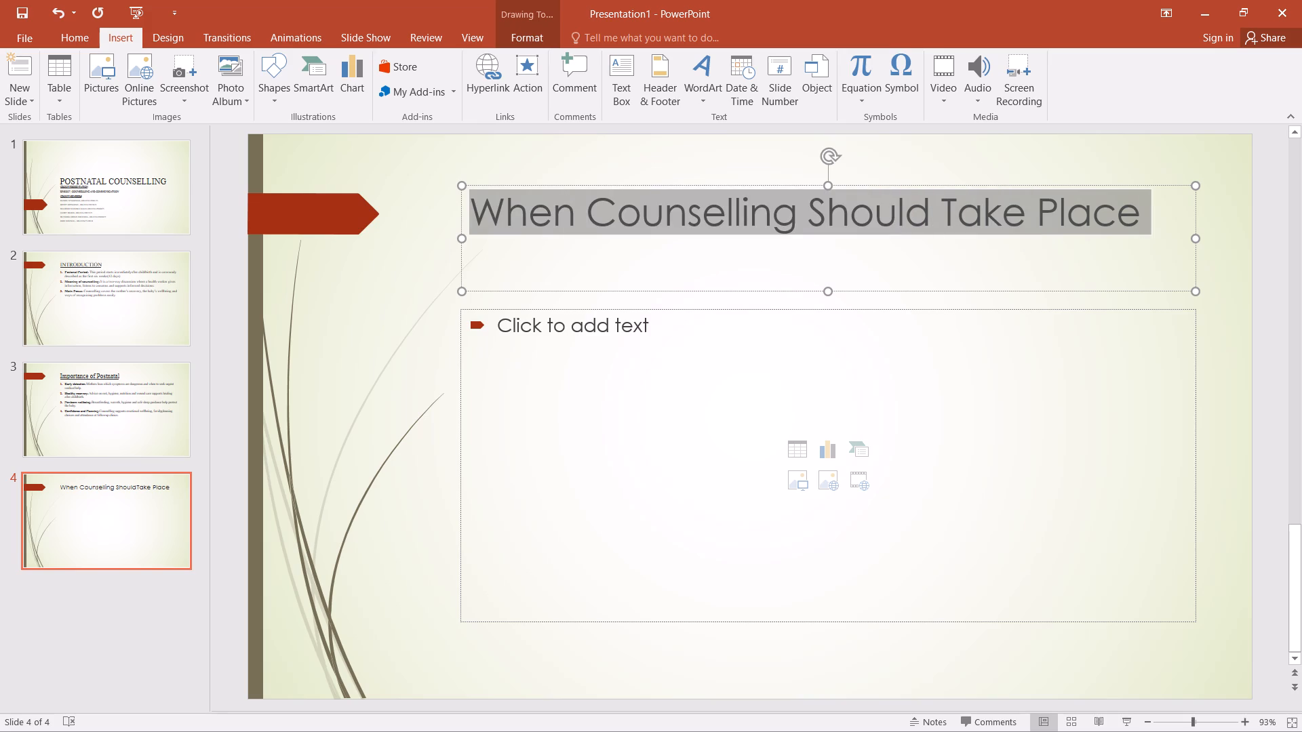
pyautogui.moveTo(535, 199); pyautogui.dragTo(531, 199)
pyautogui.click(578, 155)
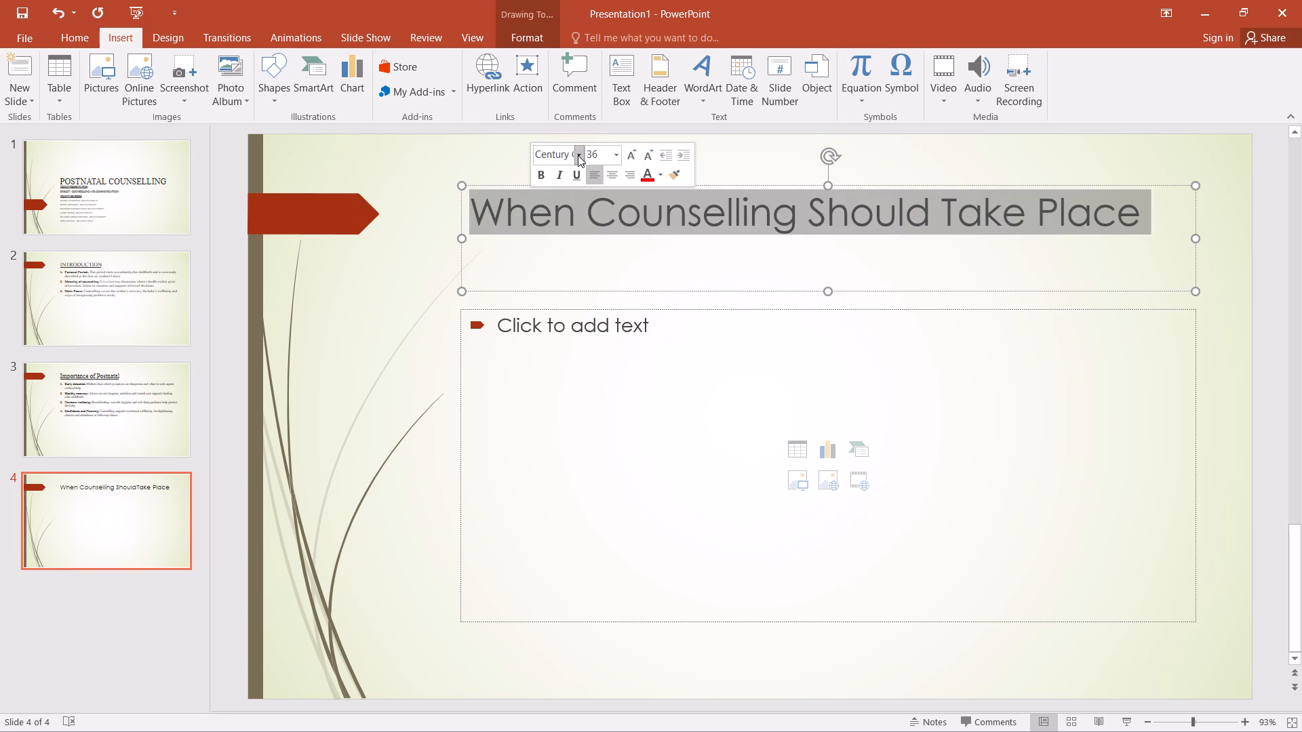
pyautogui.click(587, 248)
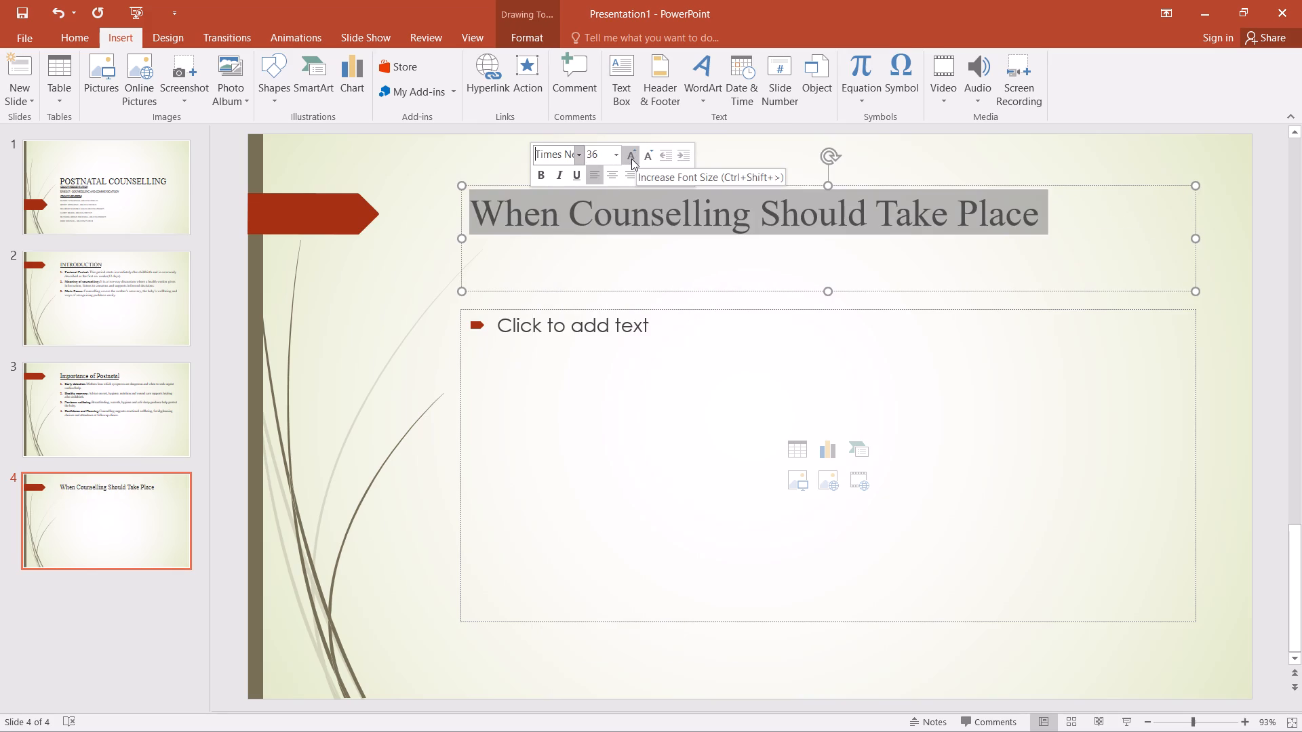
pyautogui.rightClick(611, 209)
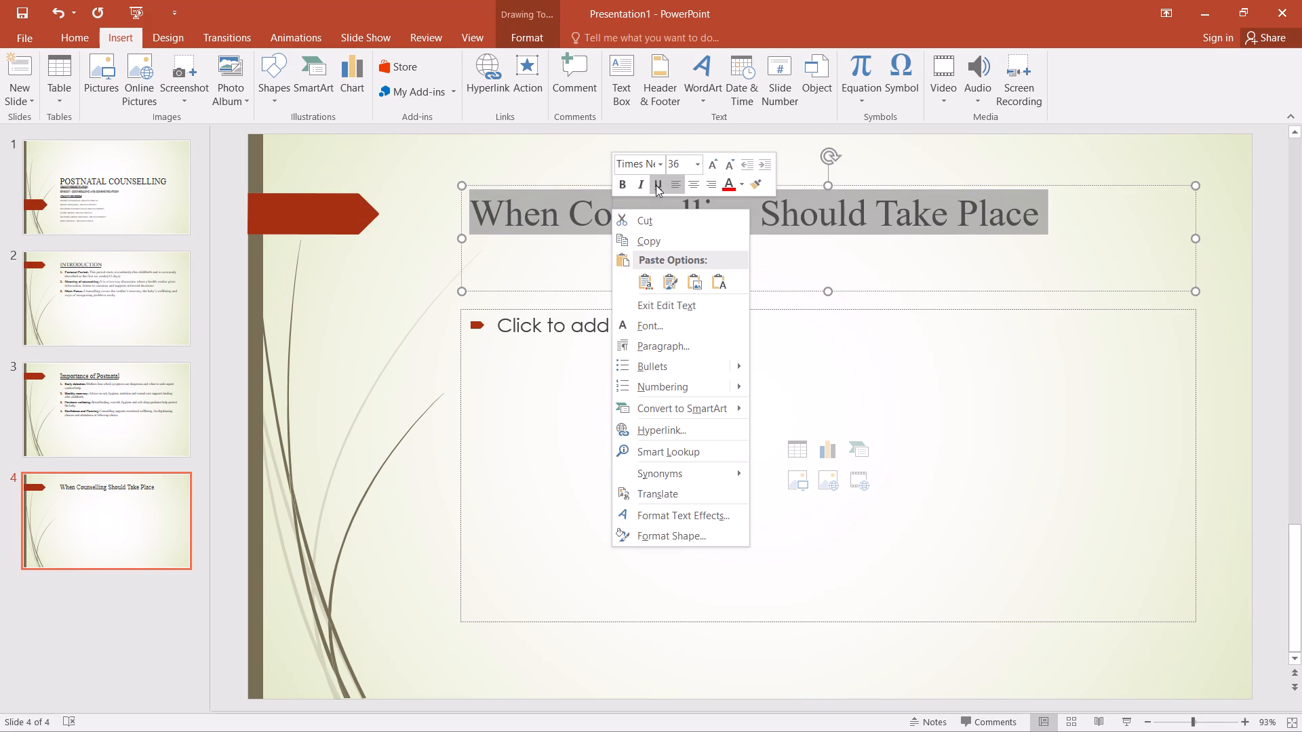
pyautogui.click(656, 184)
pyautogui.click(727, 163)
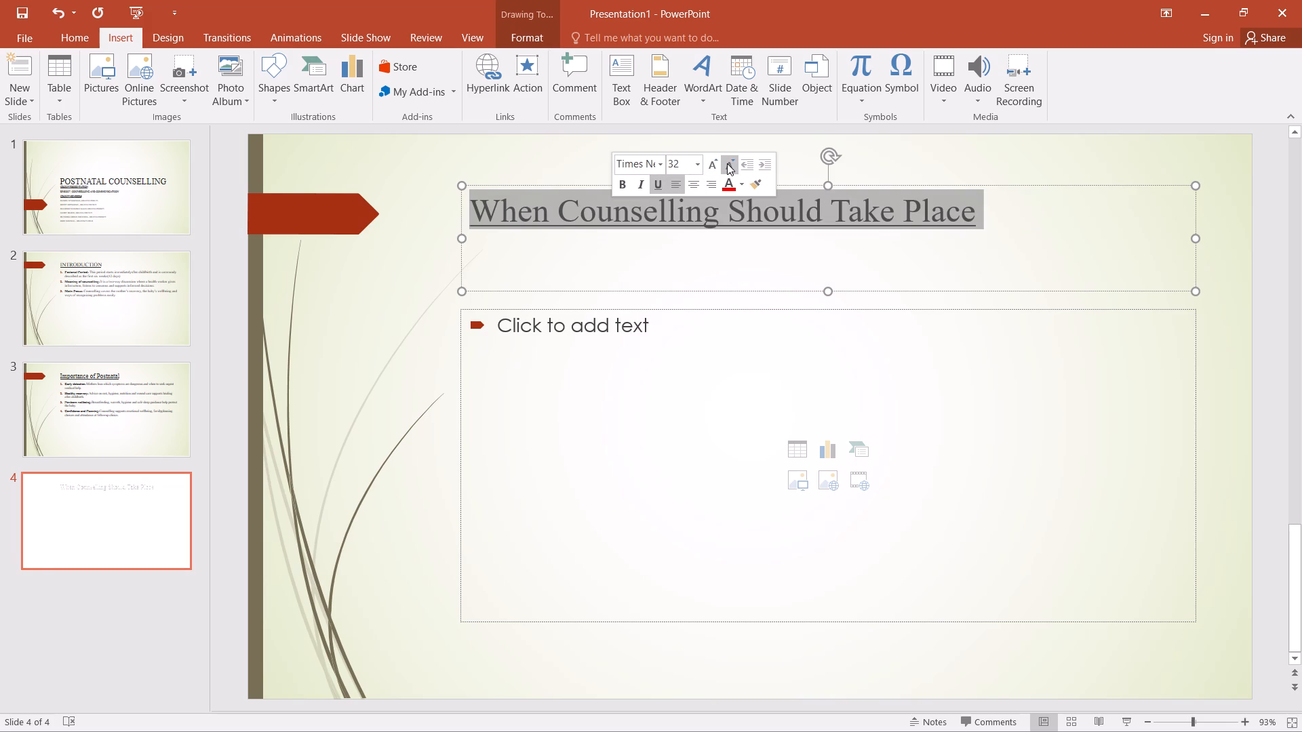
pyautogui.click(741, 268)
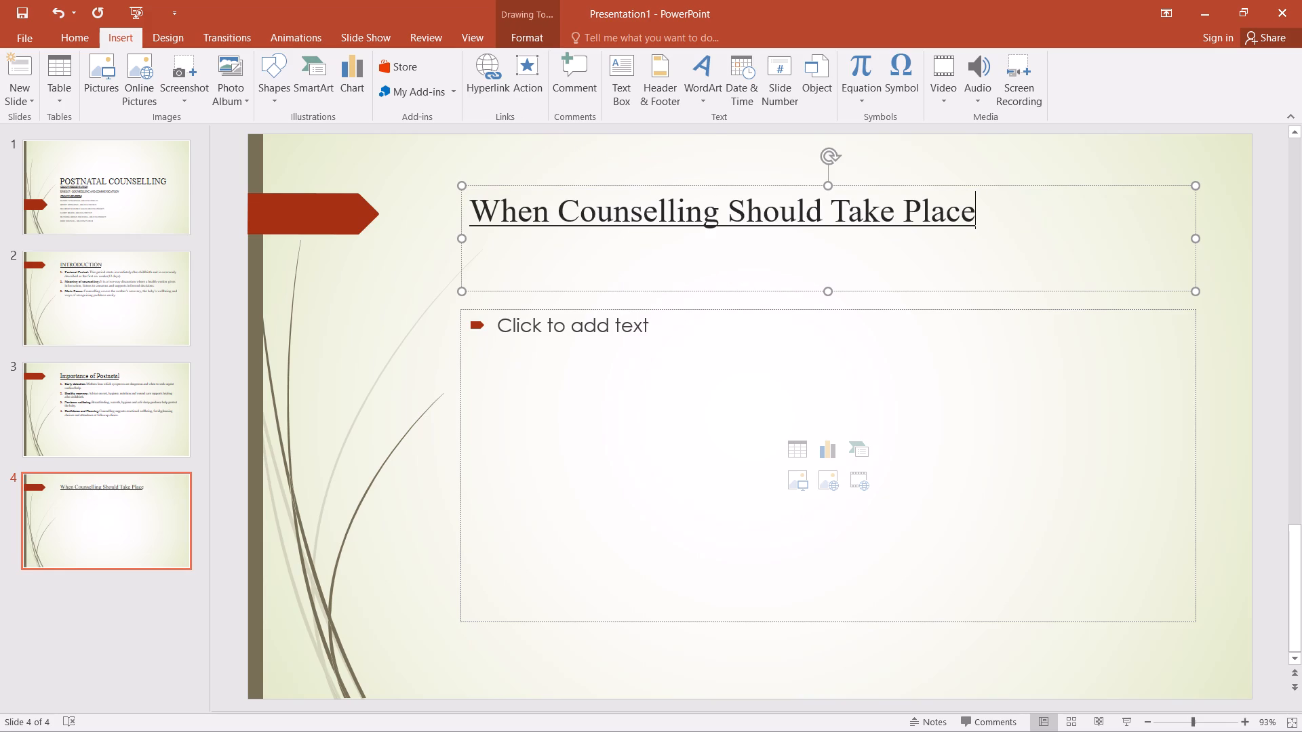
# Shorten the title box to fit its single line and extend the content placeholder's upper edge to just beneath it.
pyautogui.moveTo(828, 291); pyautogui.dragTo(831, 243)
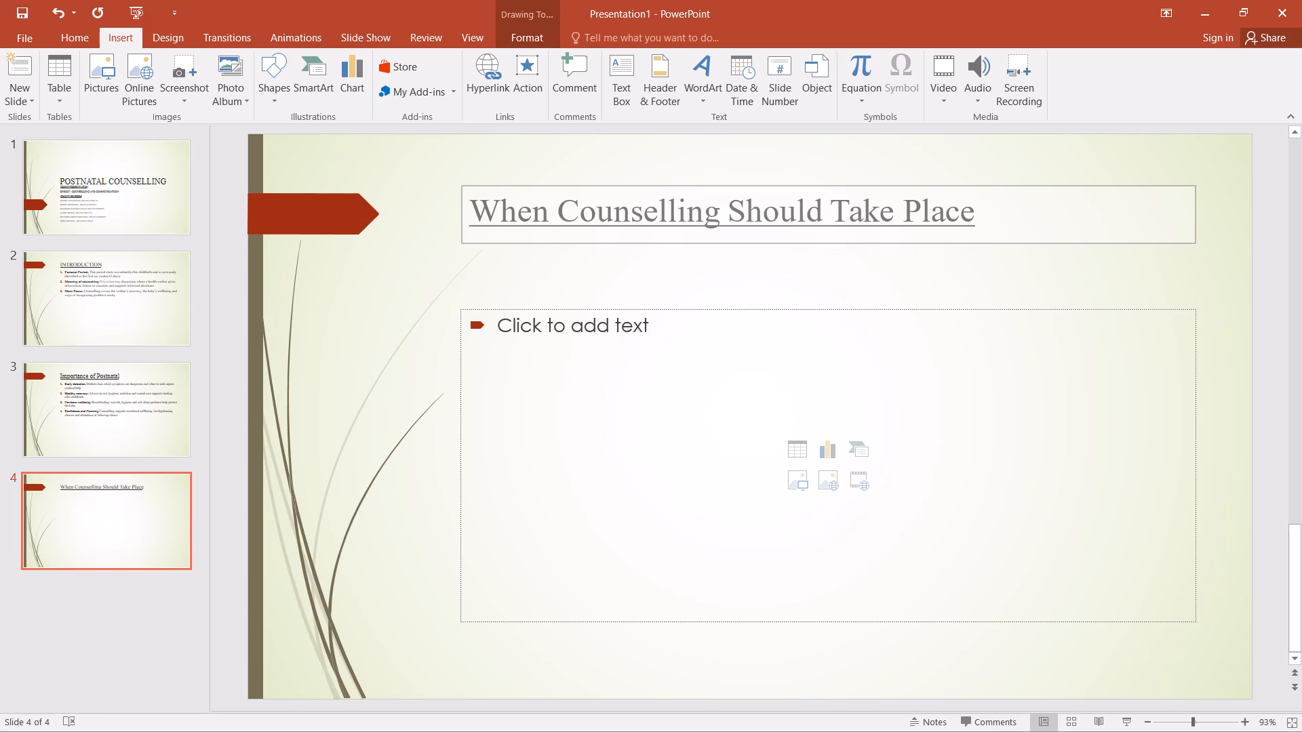
pyautogui.moveTo(831, 243); pyautogui.dragTo(830, 245)
pyautogui.click(830, 319)
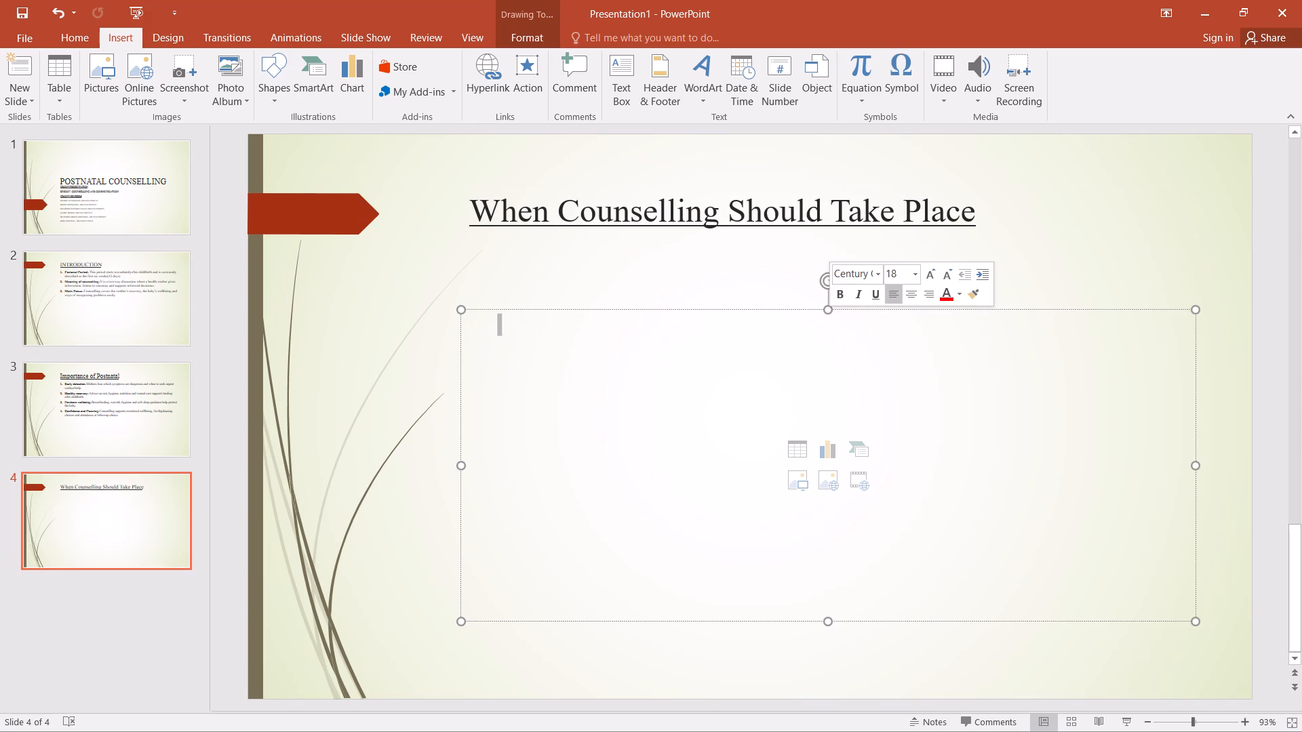
pyautogui.moveTo(825, 313); pyautogui.dragTo(818, 244)
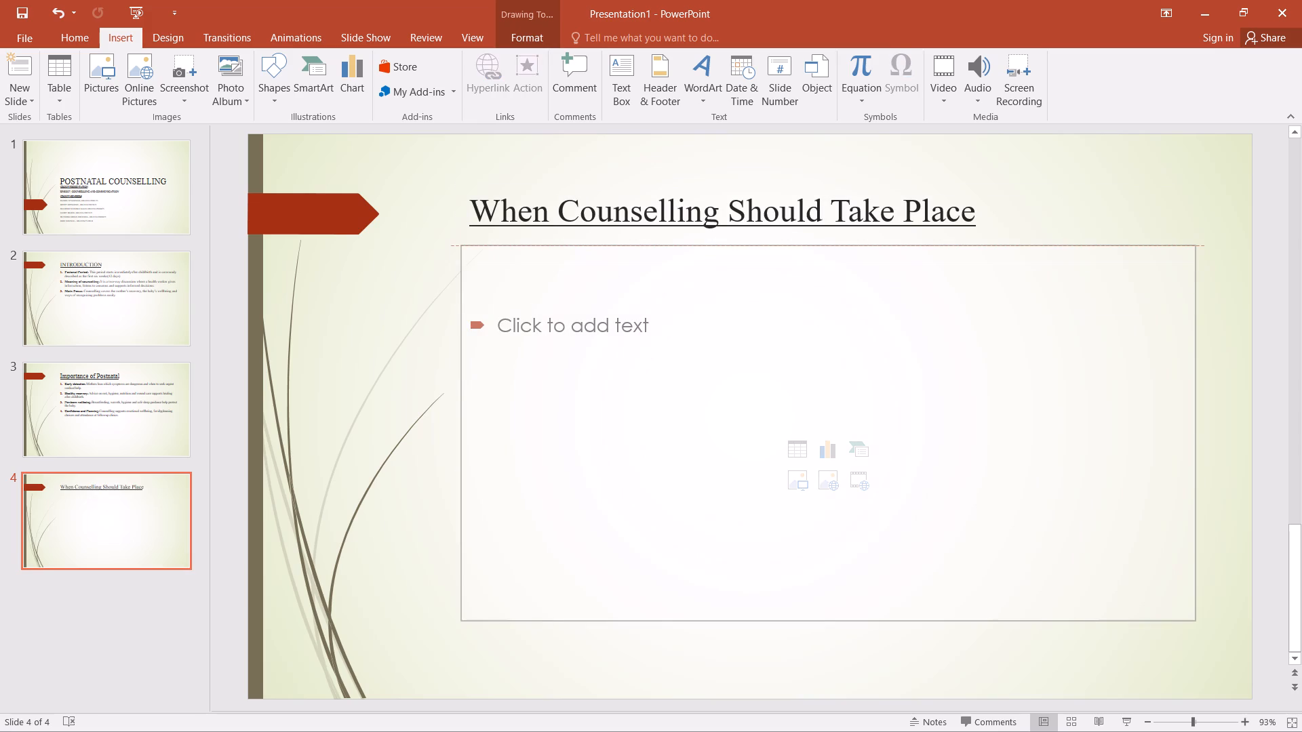
pyautogui.moveTo(818, 244); pyautogui.dragTo(819, 239)
# Remove the bullet from the empty content placeholder.
pyautogui.click(659, 257)
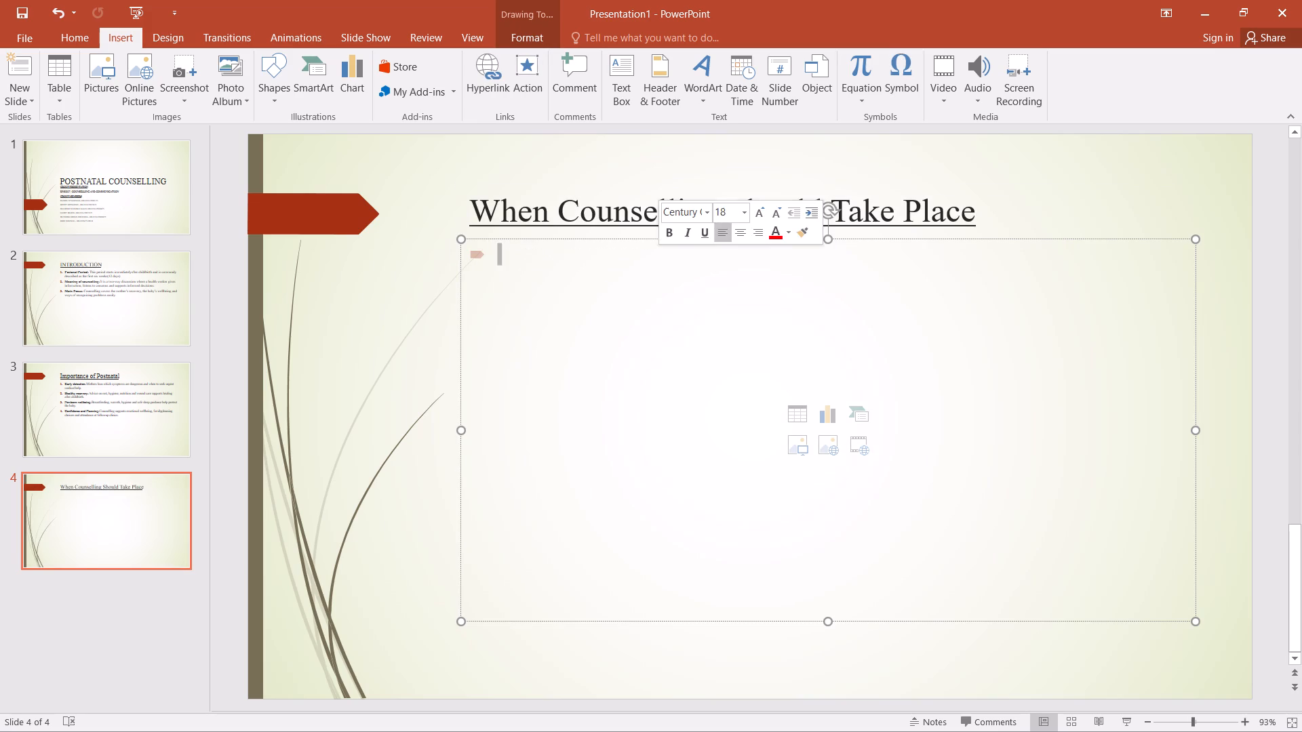
pyautogui.press('BackSpace')
pyautogui.press('BackSpace')
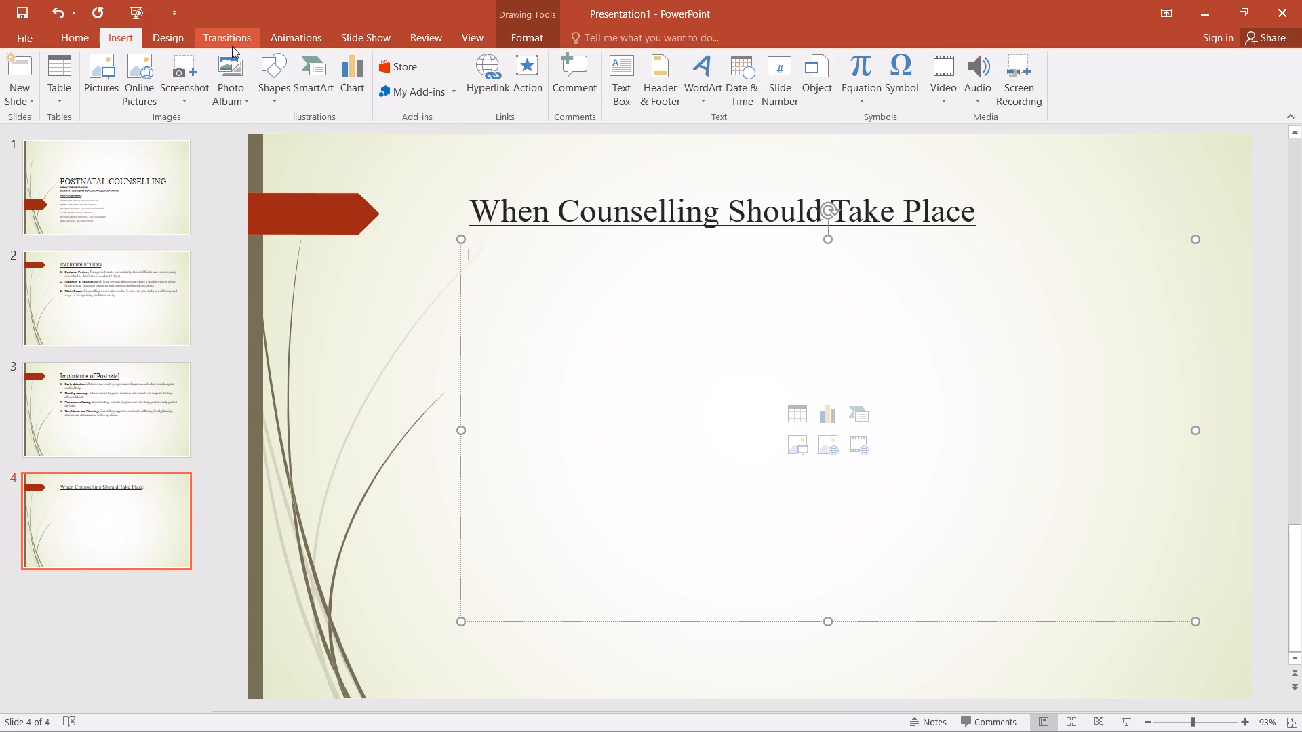
# Draw two wide rounded rectangles of similar size side by side across the upper part of the content area.
pyautogui.click(85, 37)
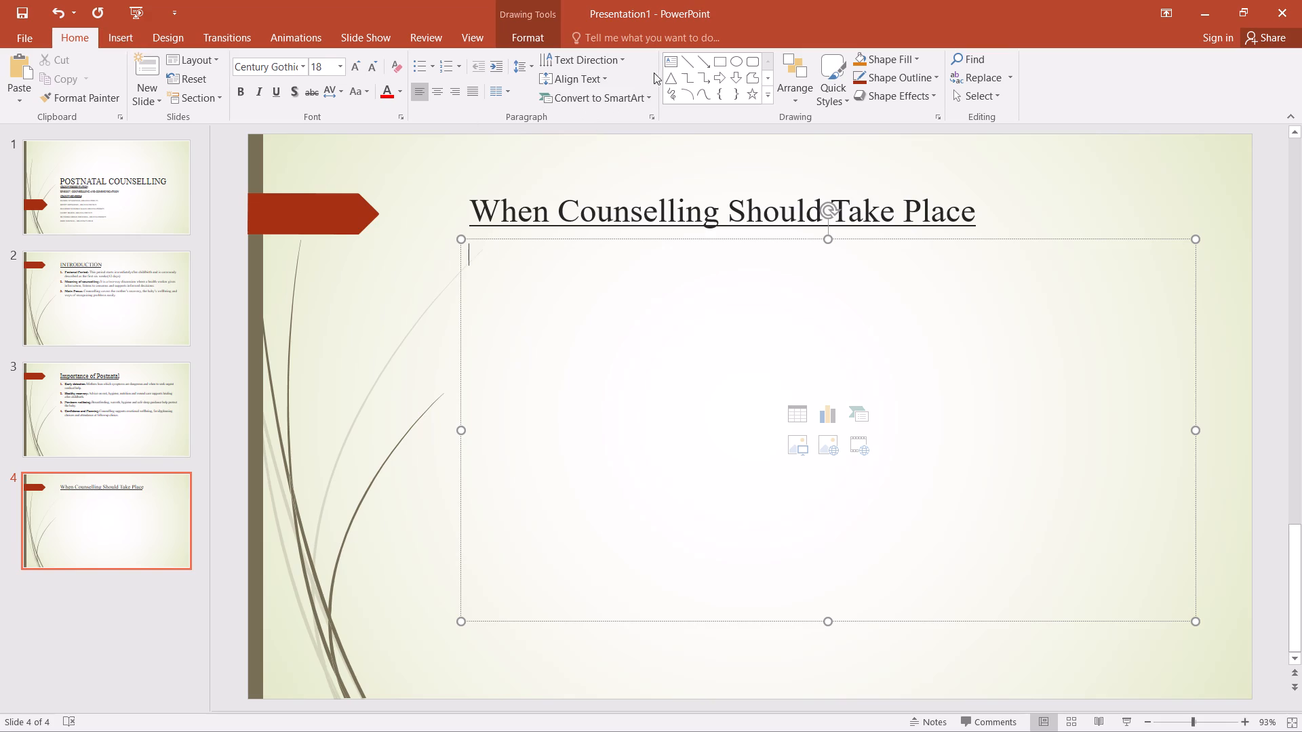
pyautogui.click(673, 59)
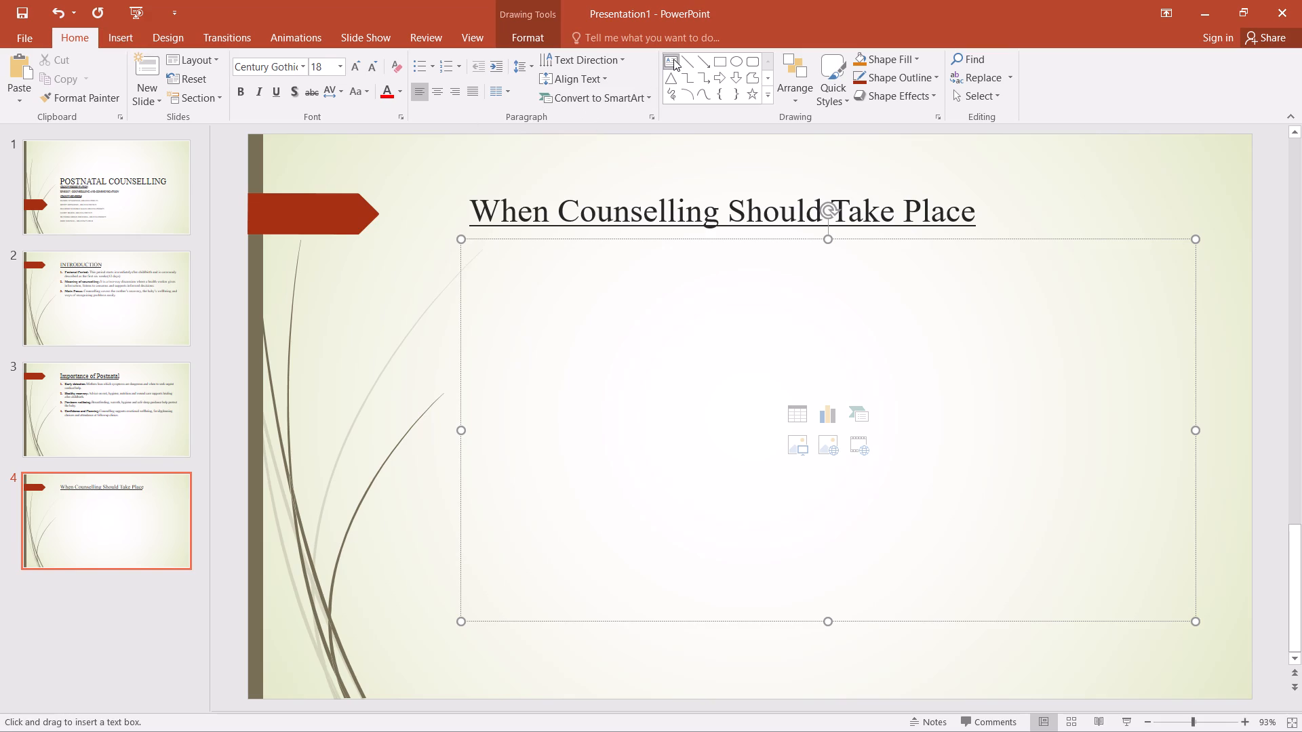
pyautogui.click(755, 58)
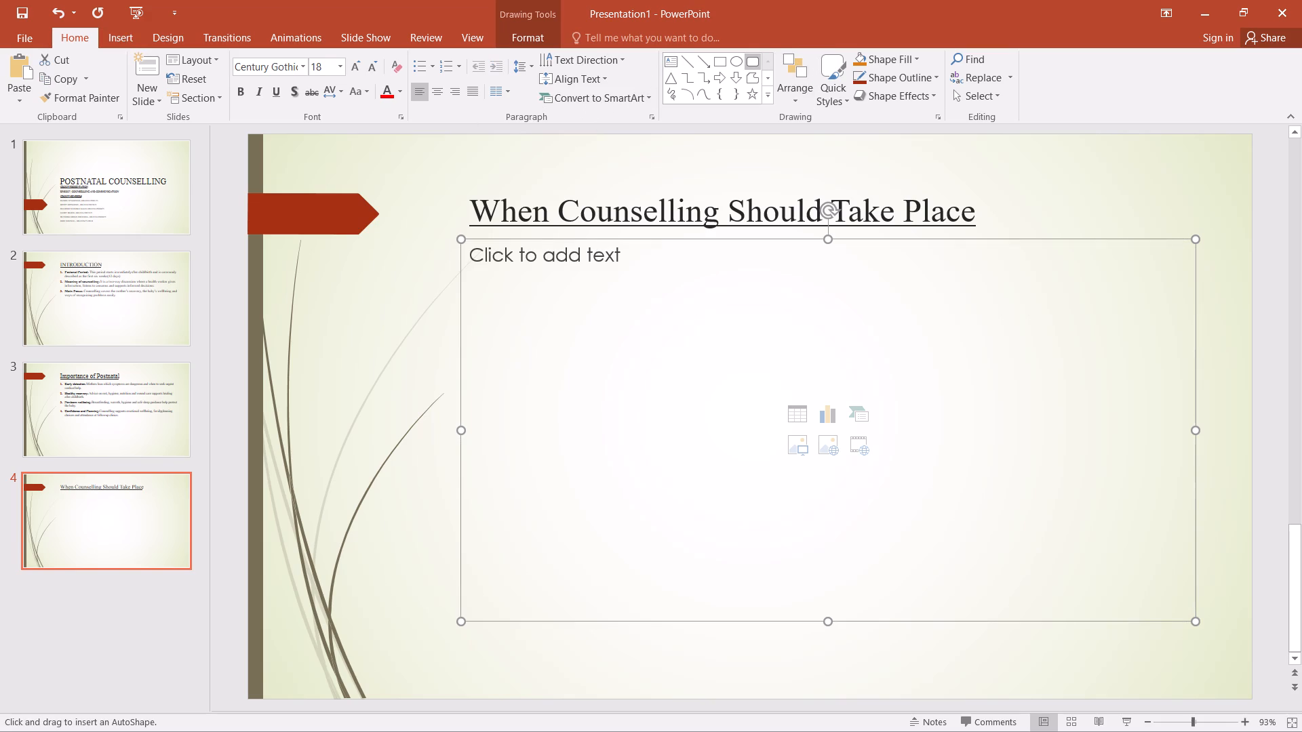
pyautogui.moveTo(474, 260); pyautogui.dragTo(715, 414)
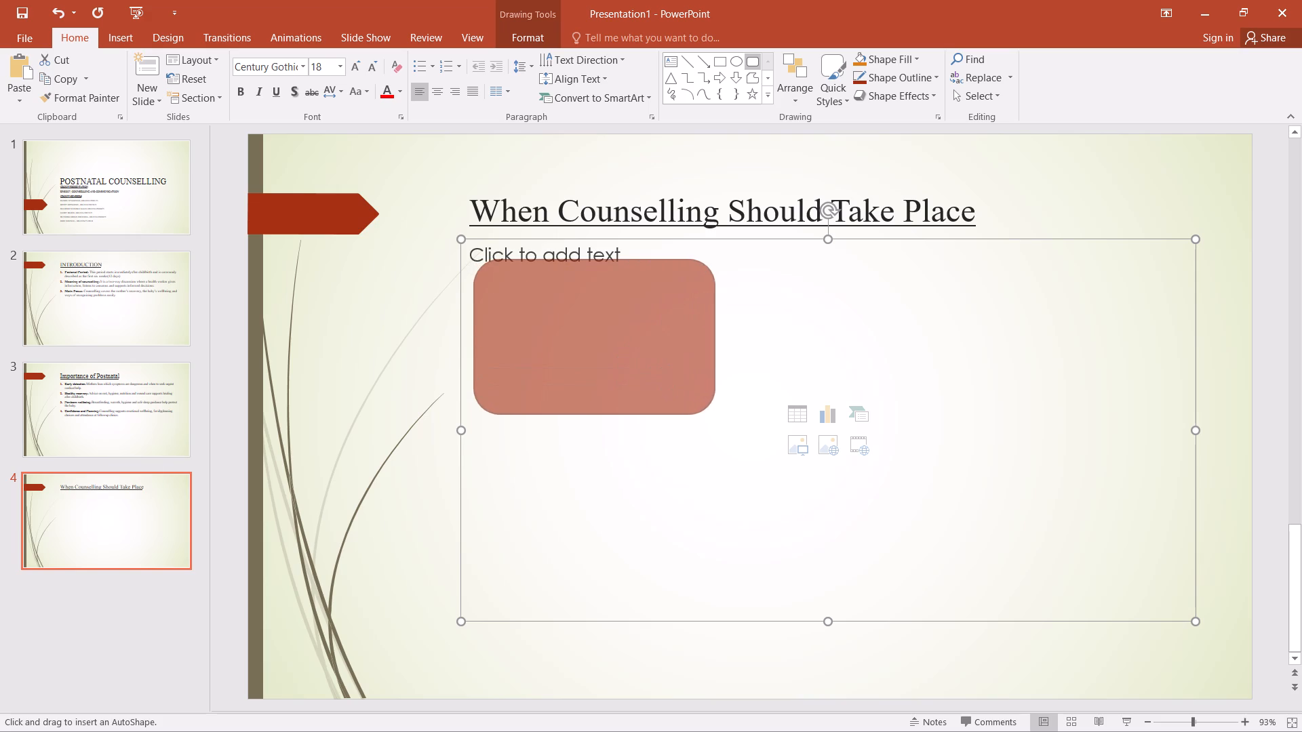
pyautogui.moveTo(715, 414); pyautogui.dragTo(787, 365)
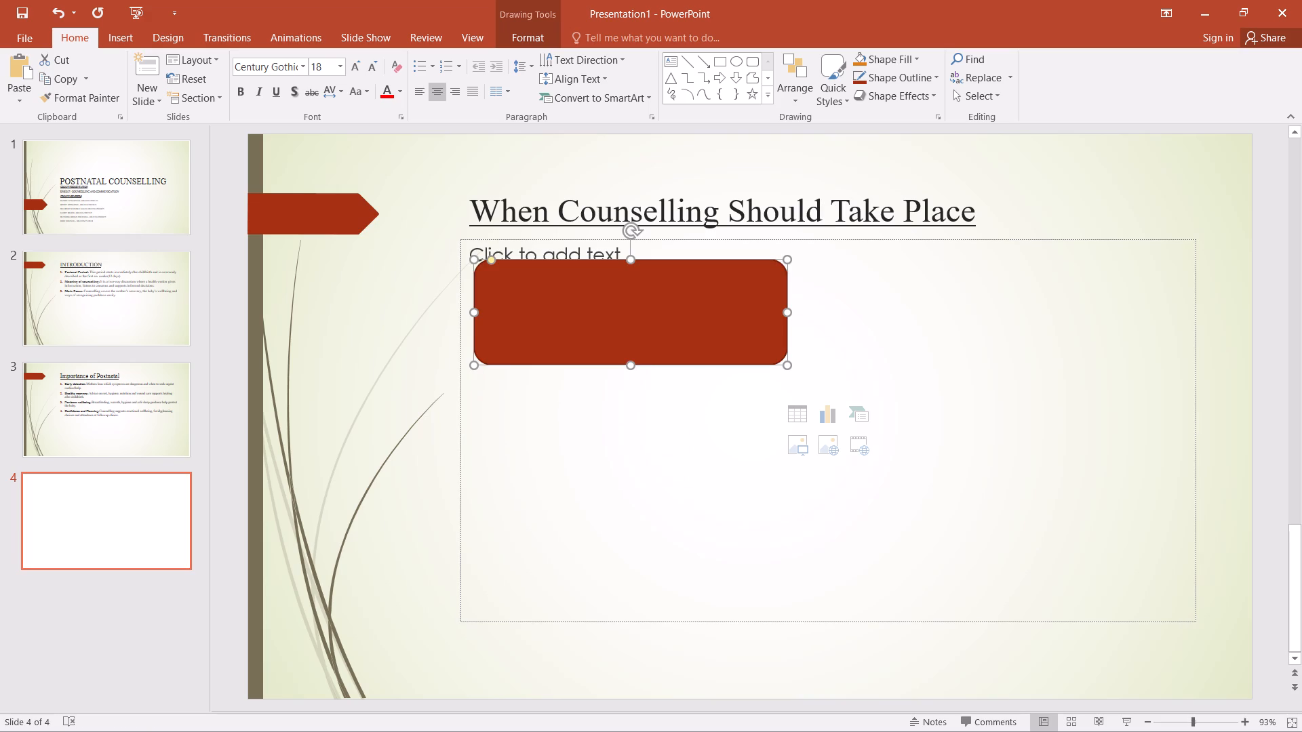
pyautogui.click(755, 64)
pyautogui.moveTo(831, 266); pyautogui.dragTo(861, 353)
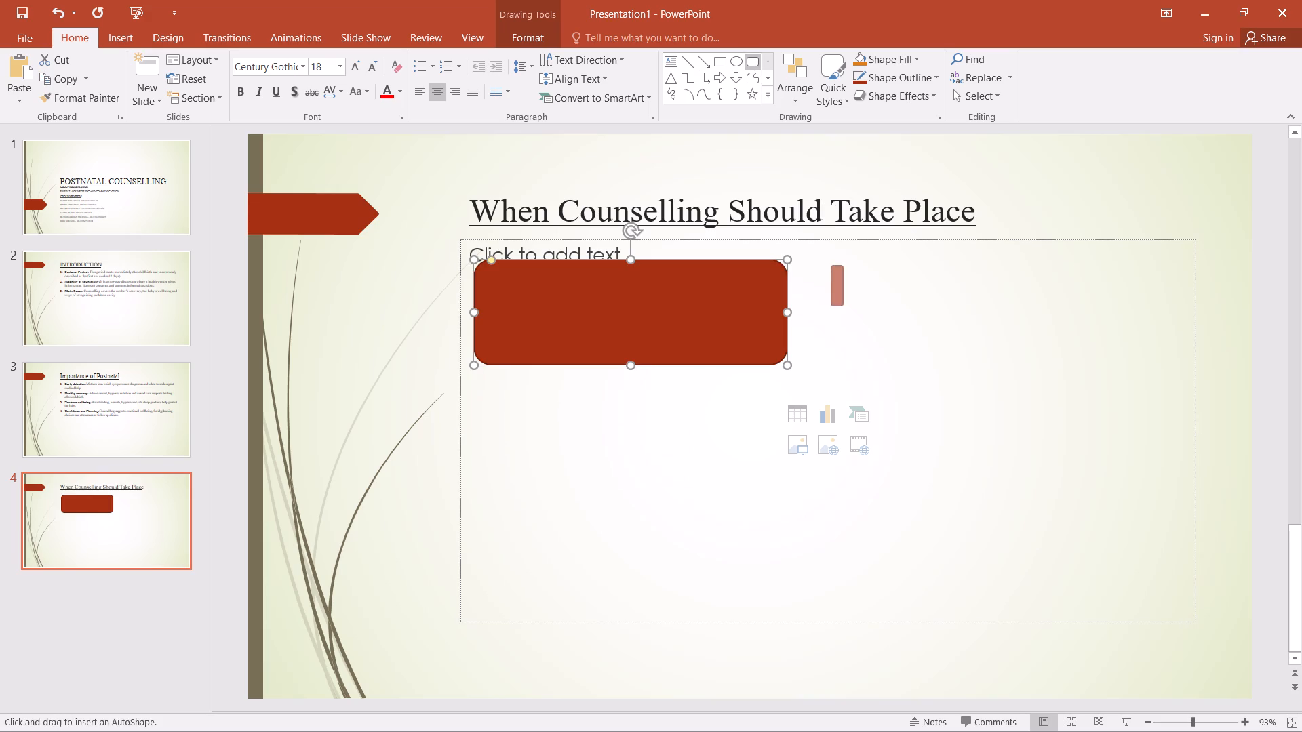
pyautogui.moveTo(861, 353); pyautogui.dragTo(1143, 369)
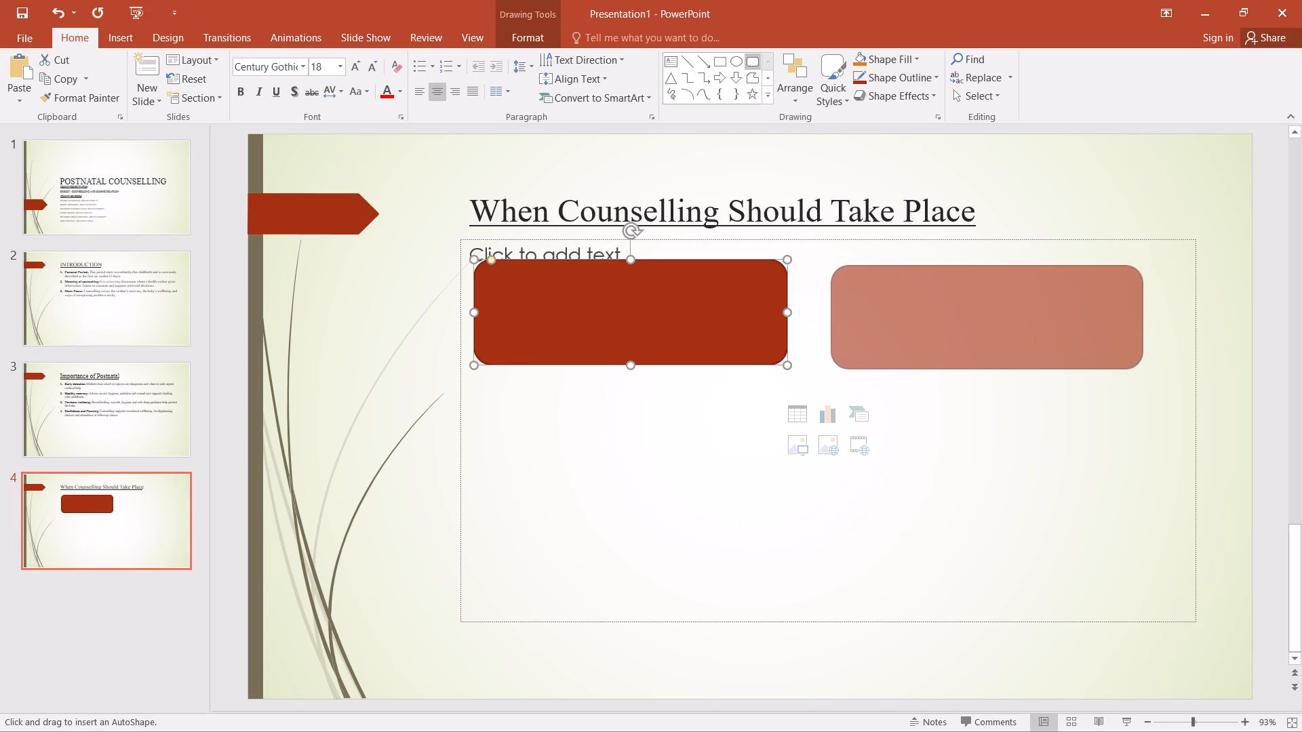
pyautogui.moveTo(1143, 369); pyautogui.dragTo(1143, 368)
# Draw two more wide rounded rectangles below the first pair, making a two-by-two arrangement.
pyautogui.click(759, 63)
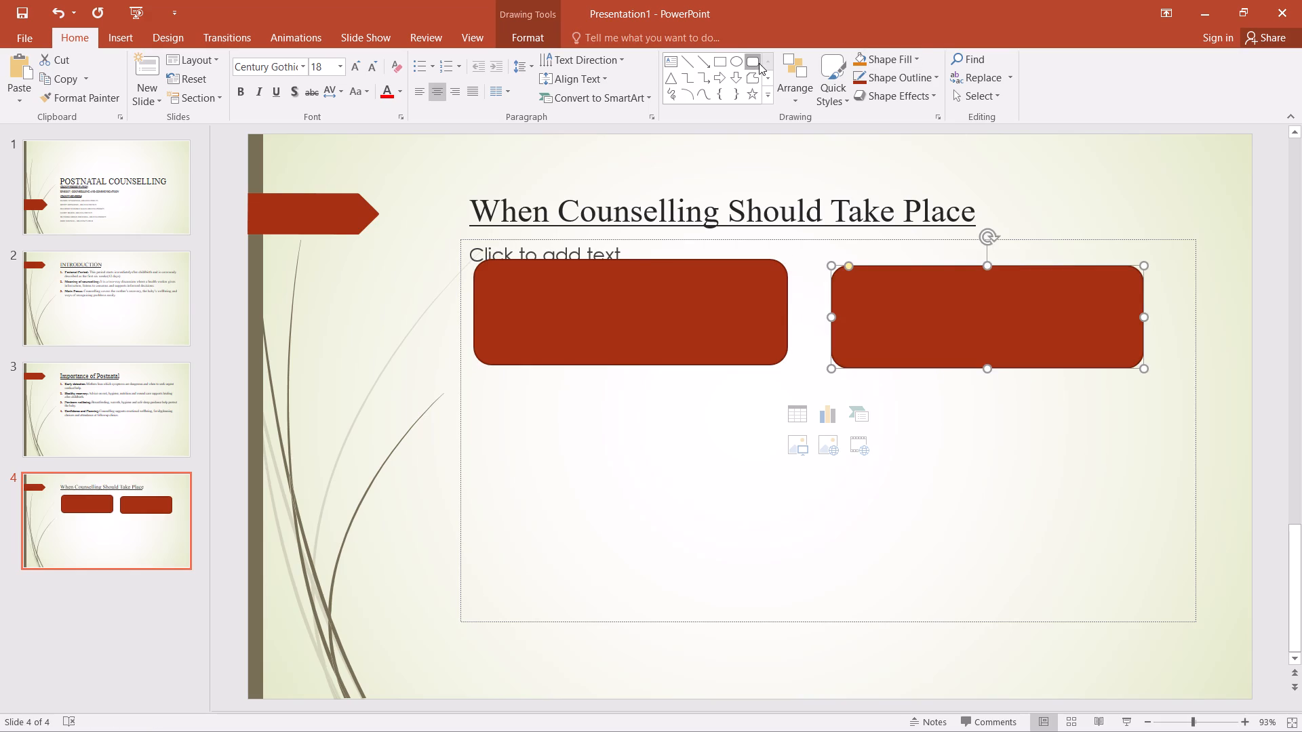
pyautogui.moveTo(485, 403); pyautogui.dragTo(692, 532)
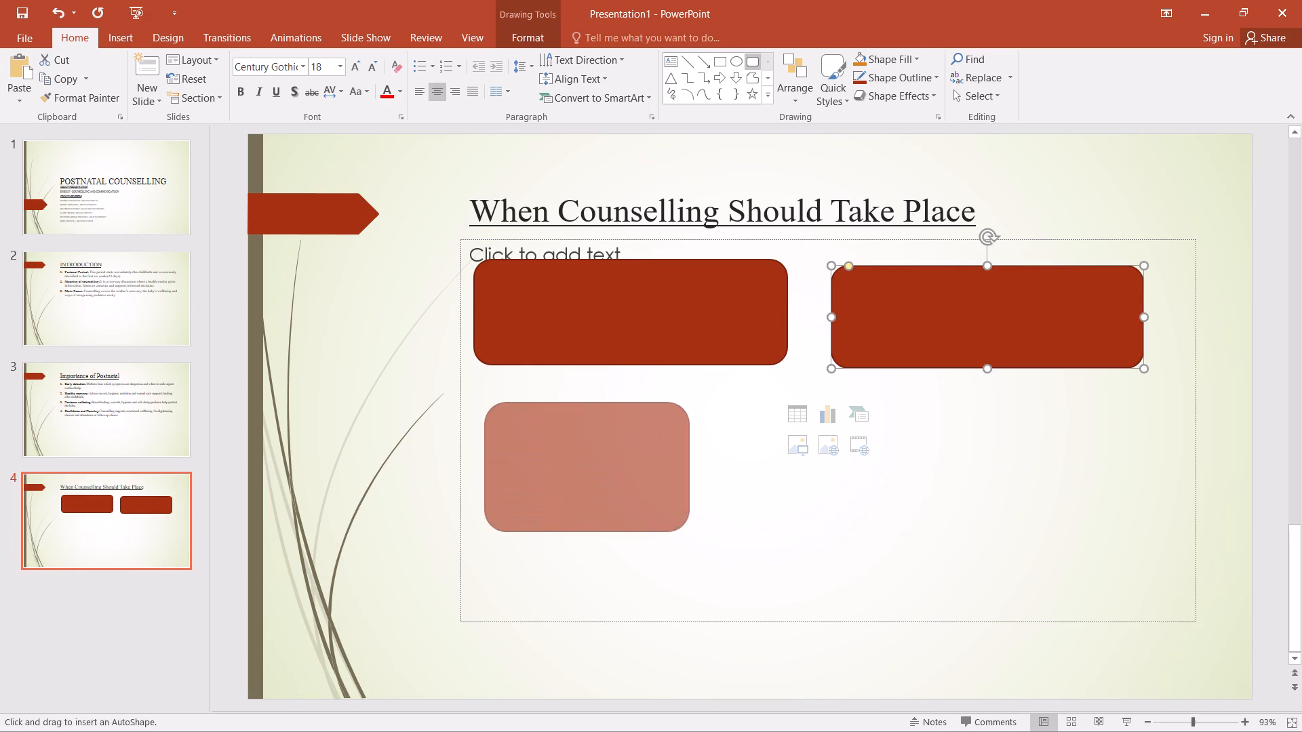
pyautogui.moveTo(692, 532); pyautogui.dragTo(788, 499)
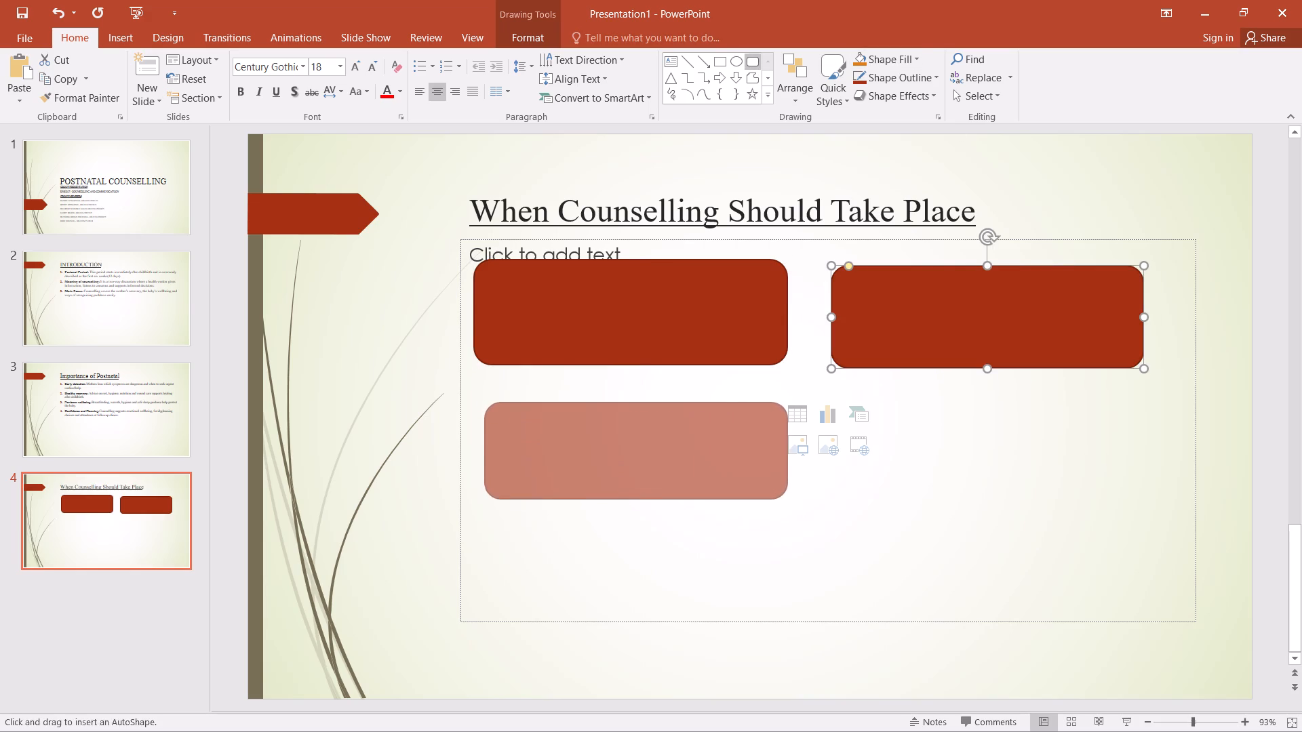
pyautogui.click(751, 60)
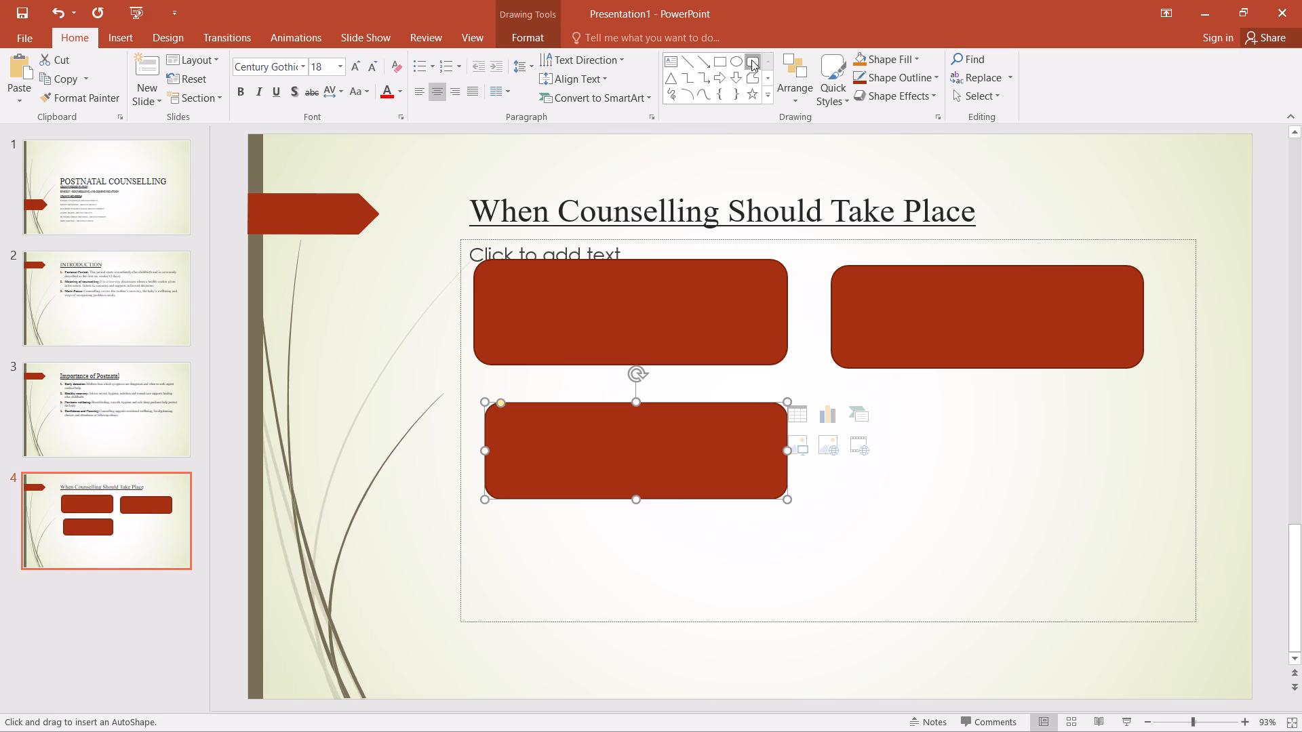
pyautogui.moveTo(843, 396); pyautogui.dragTo(1006, 512)
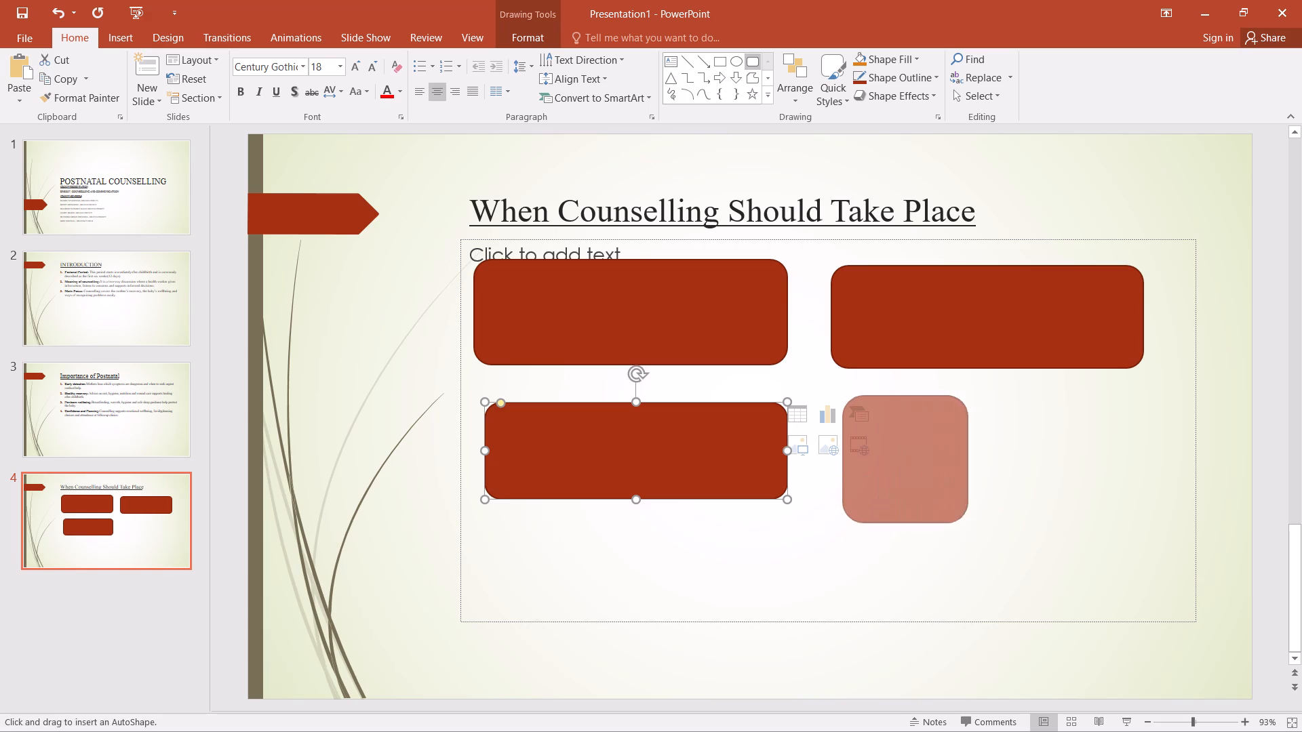
pyautogui.moveTo(1006, 512); pyautogui.dragTo(1150, 502)
# Enter a period in the content placeholder behind the rectangles in place of its prompt text.
pyautogui.click(677, 333)
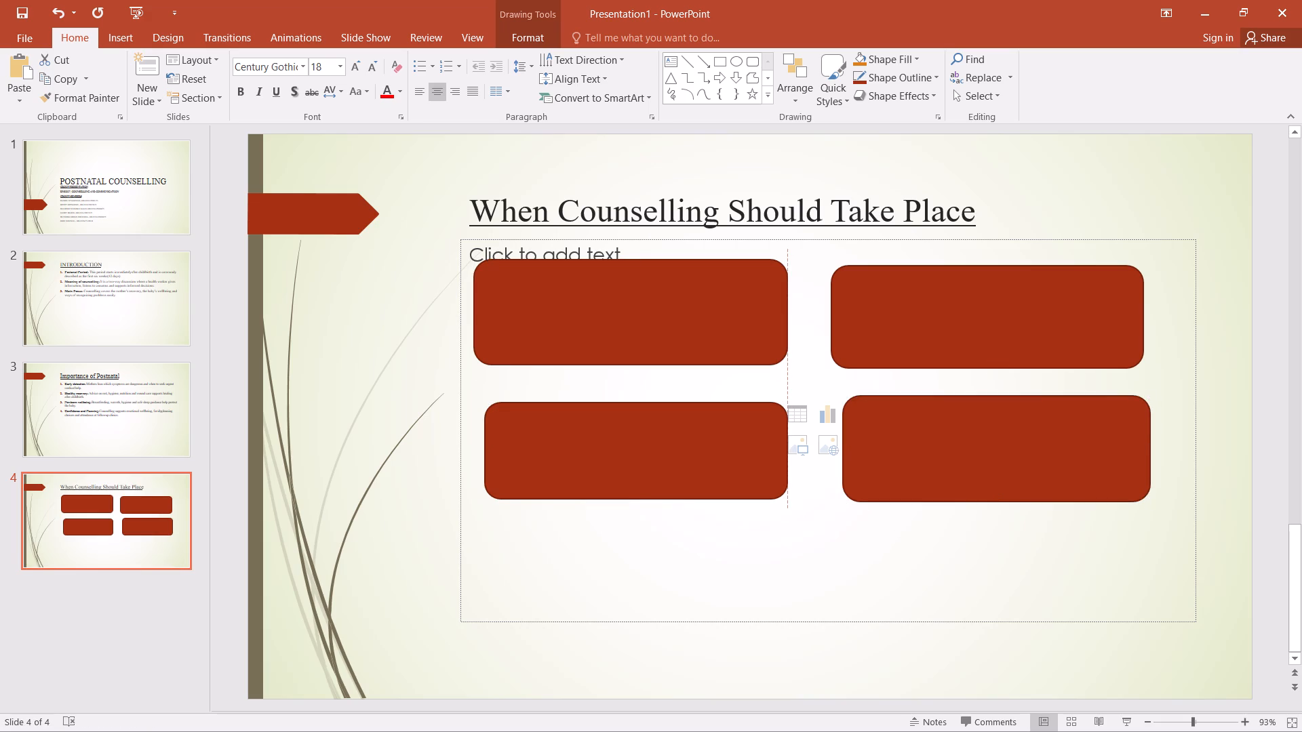
pyautogui.click(568, 254)
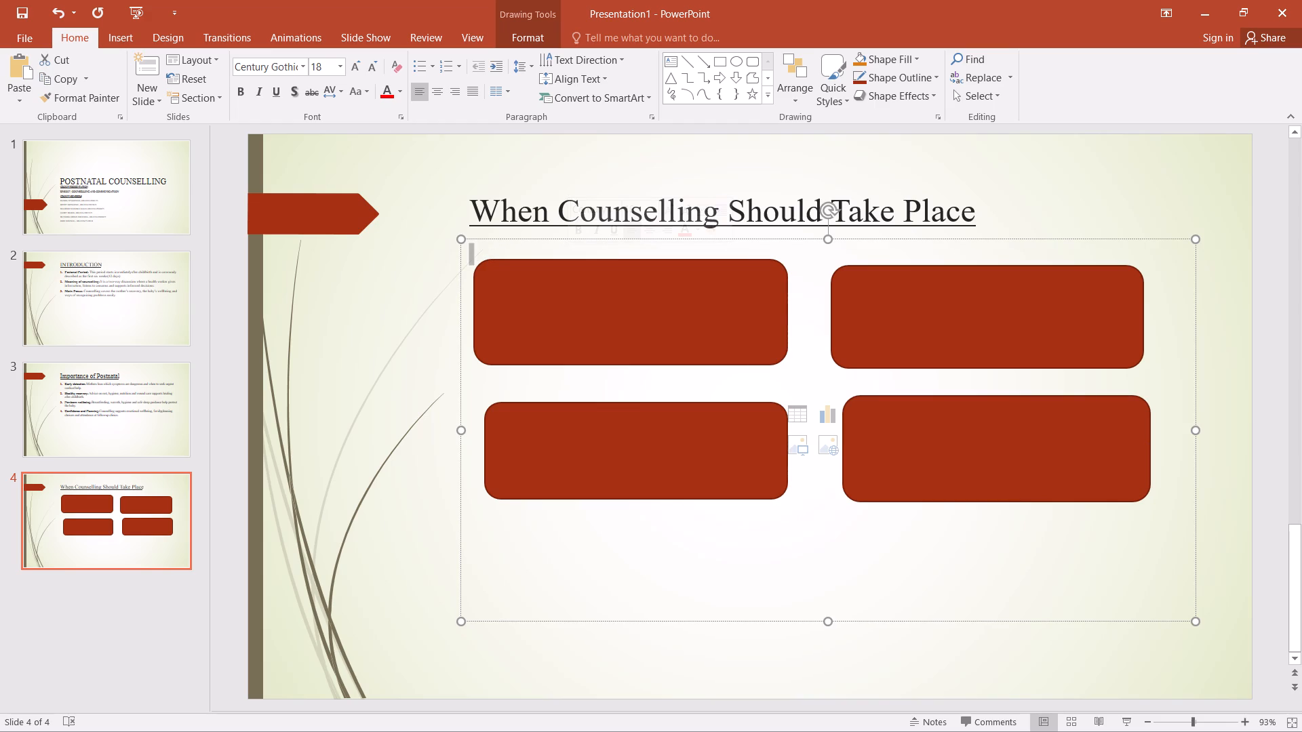
pyautogui.rightClick(810, 267)
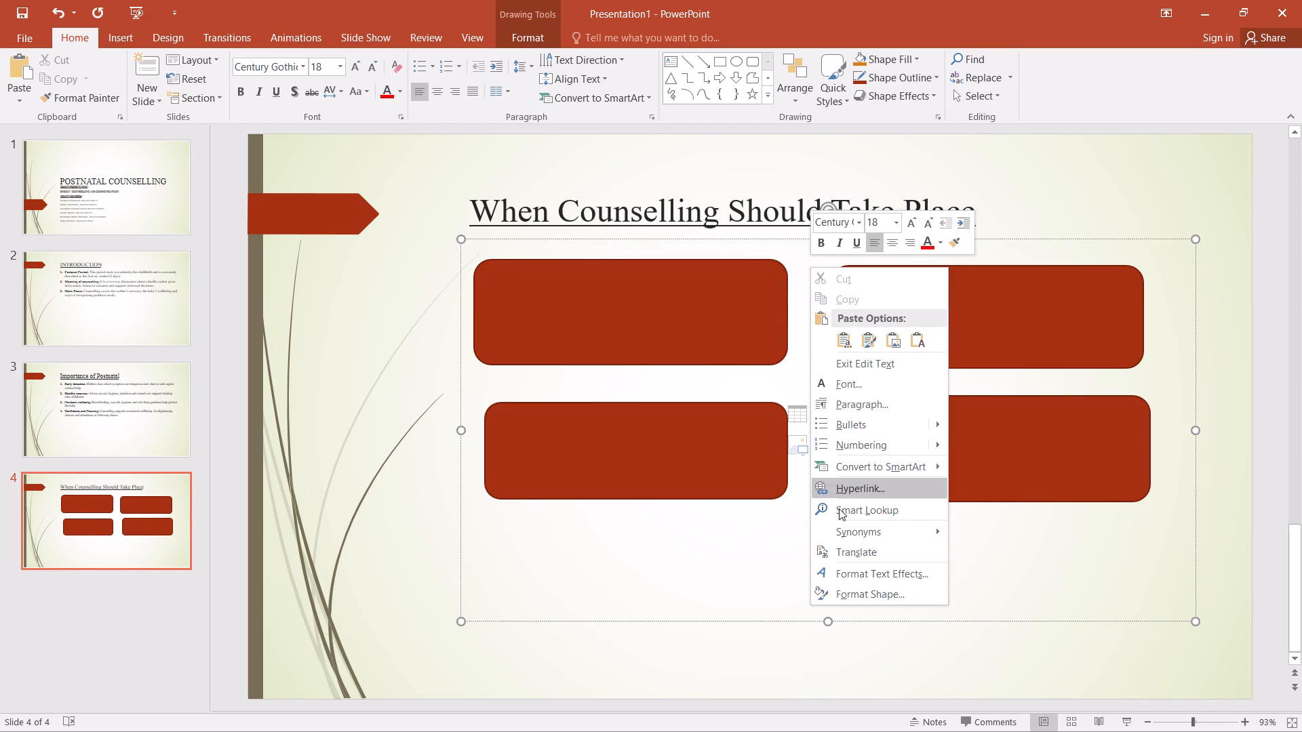
pyautogui.click(629, 610)
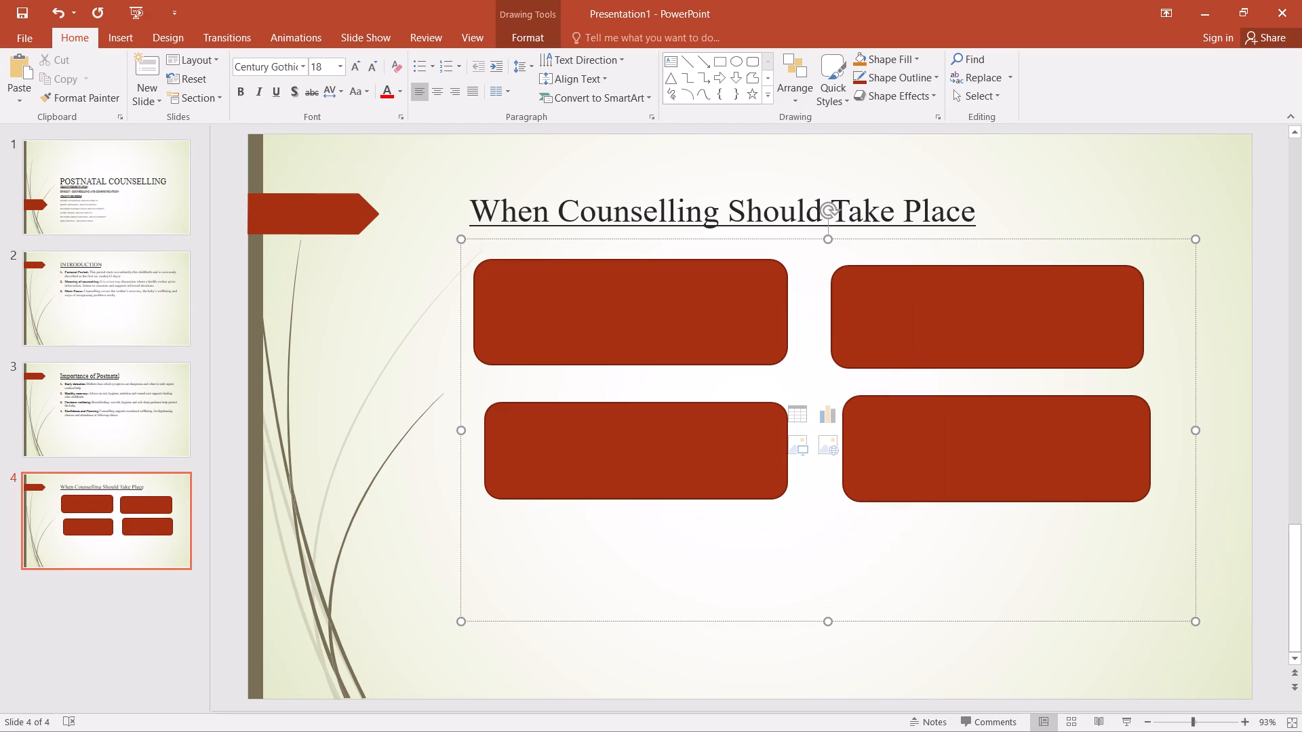
pyautogui.press('.')
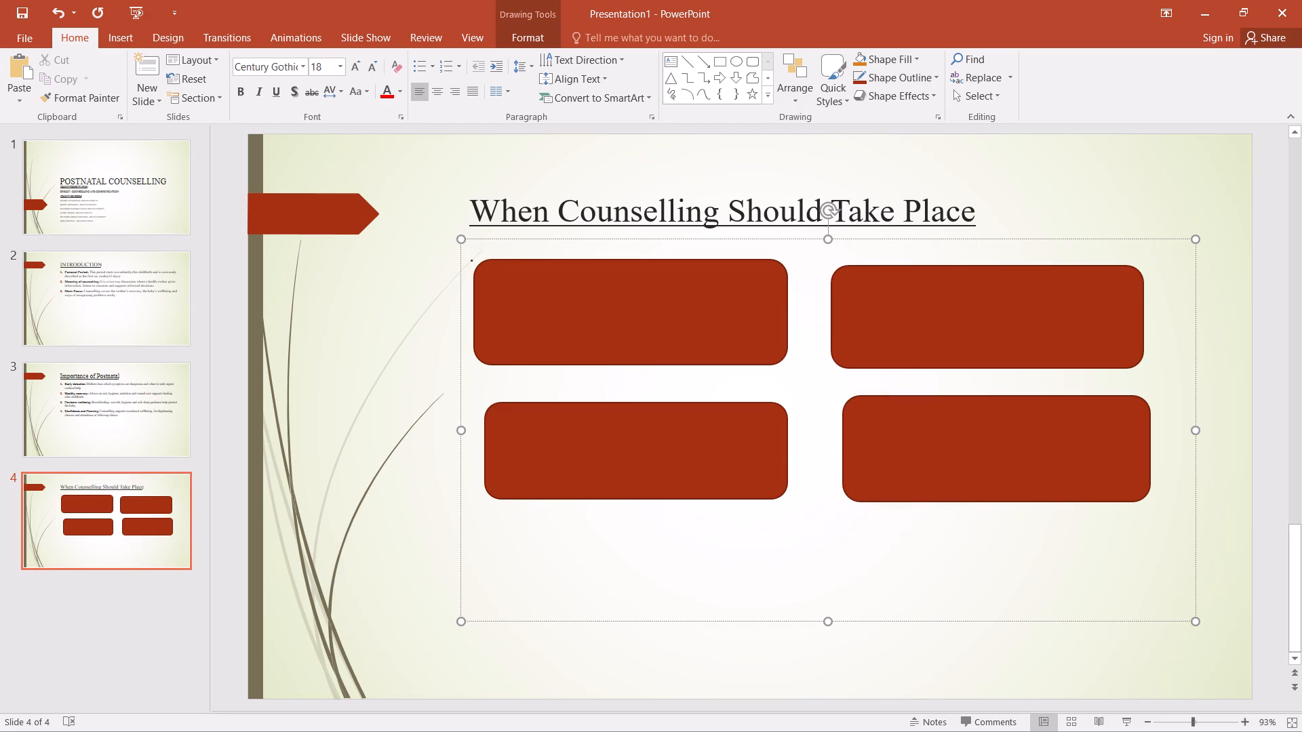
# Shrink the content placeholder to a tiny box just outside the upper-left corner of the first rectangle.
pyautogui.moveTo(1199, 620); pyautogui.dragTo(552, 280)
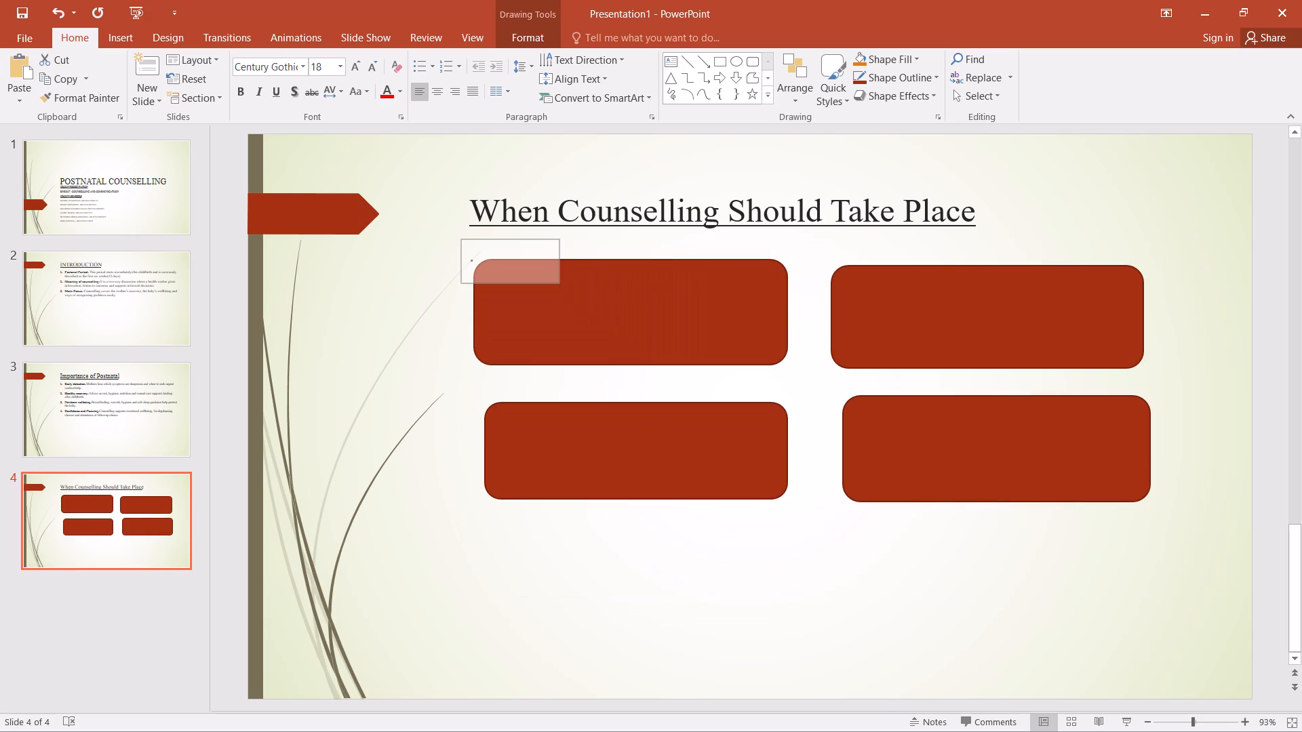
pyautogui.moveTo(552, 280); pyautogui.dragTo(446, 242)
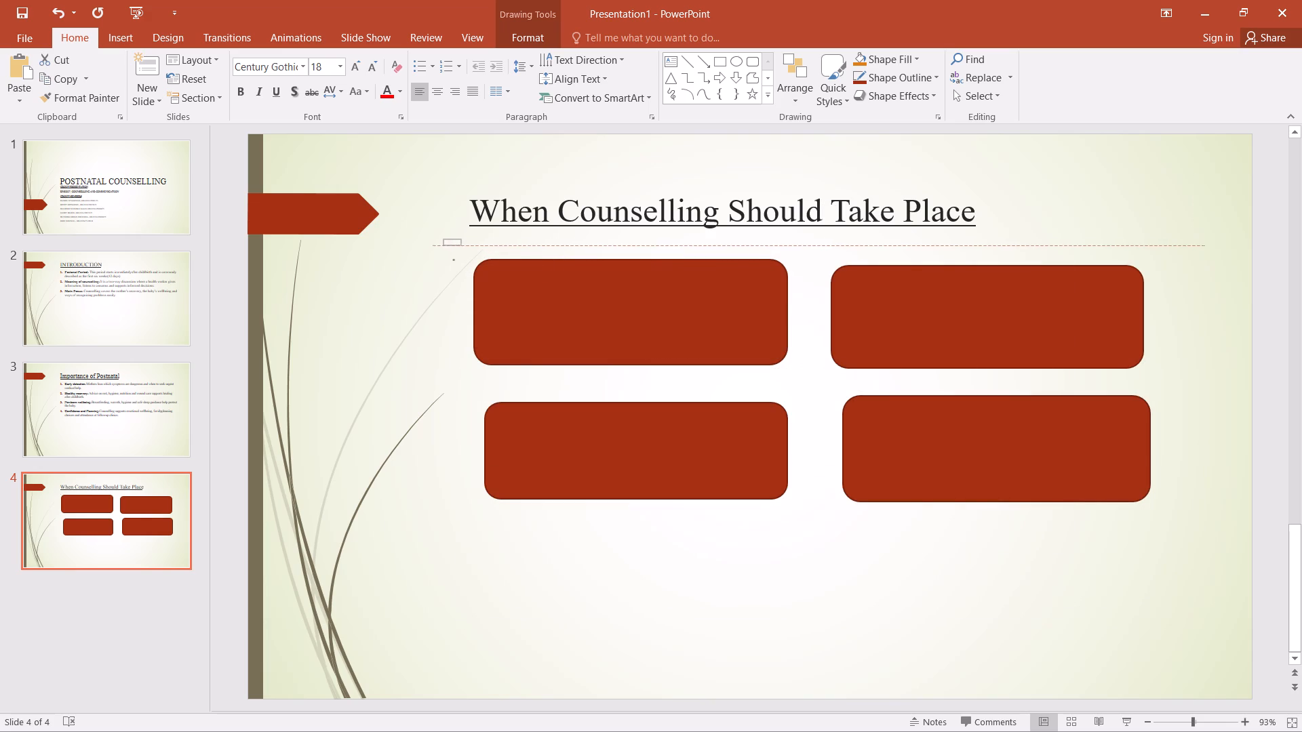
pyautogui.moveTo(446, 242); pyautogui.dragTo(457, 241)
pyautogui.moveTo(462, 242); pyautogui.dragTo(287, 244)
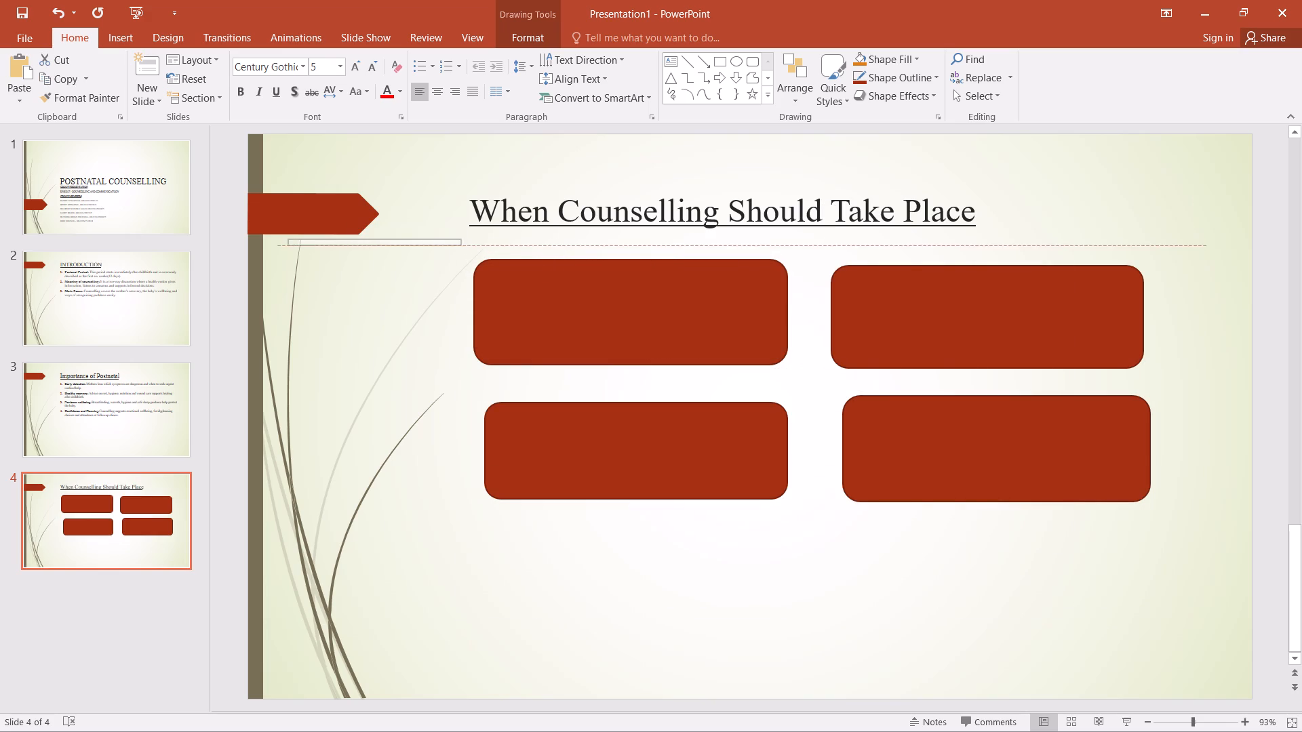
pyautogui.moveTo(287, 244); pyautogui.dragTo(424, 256)
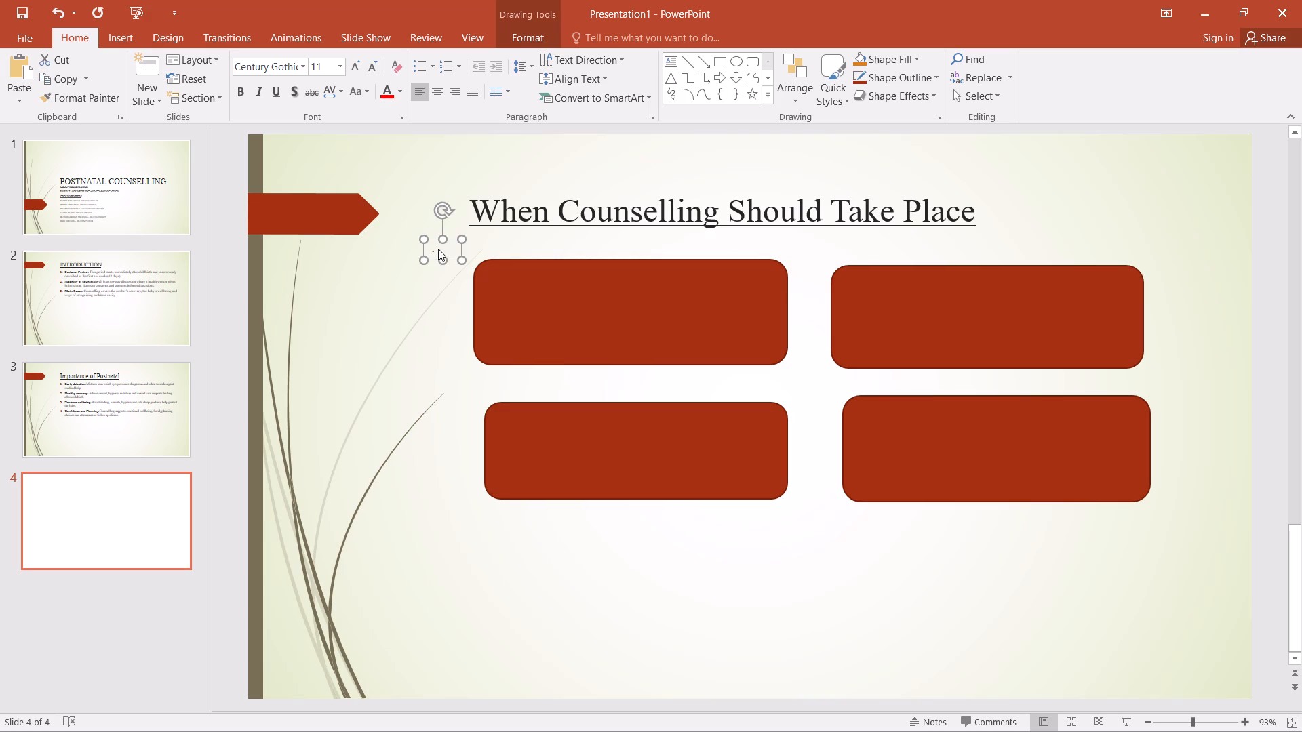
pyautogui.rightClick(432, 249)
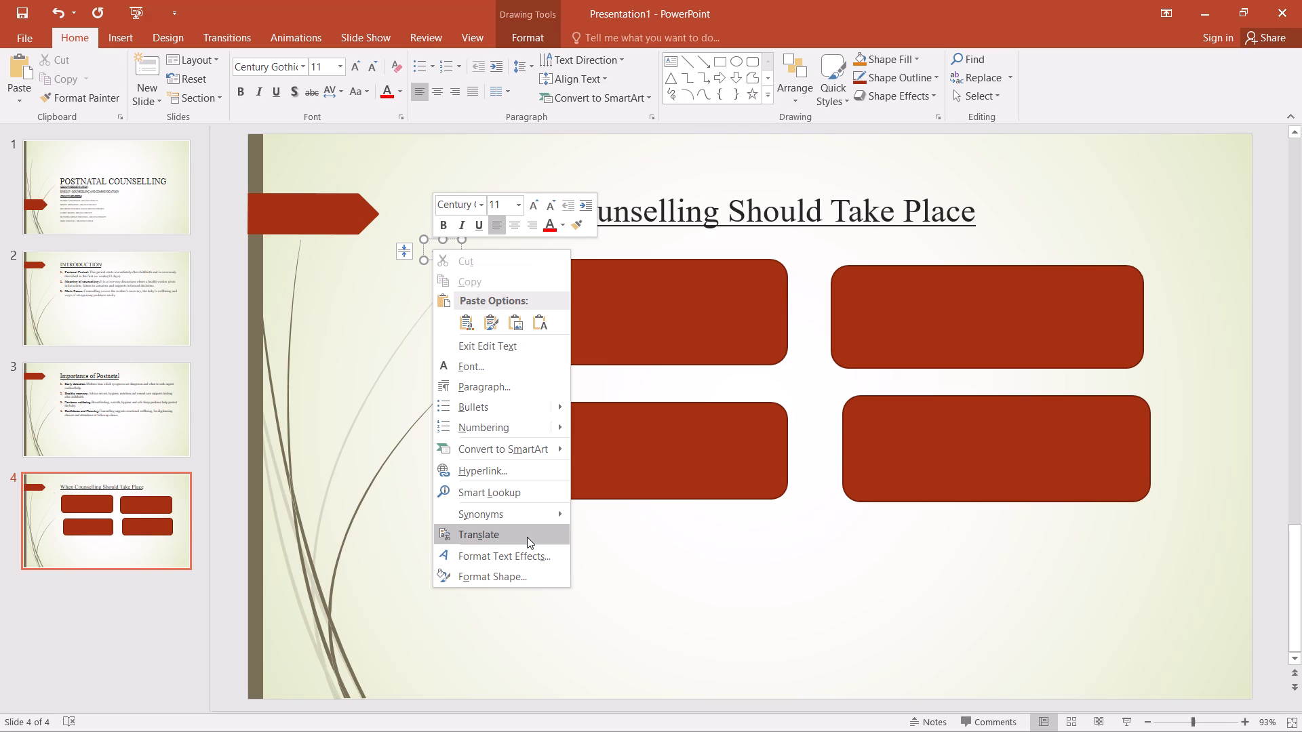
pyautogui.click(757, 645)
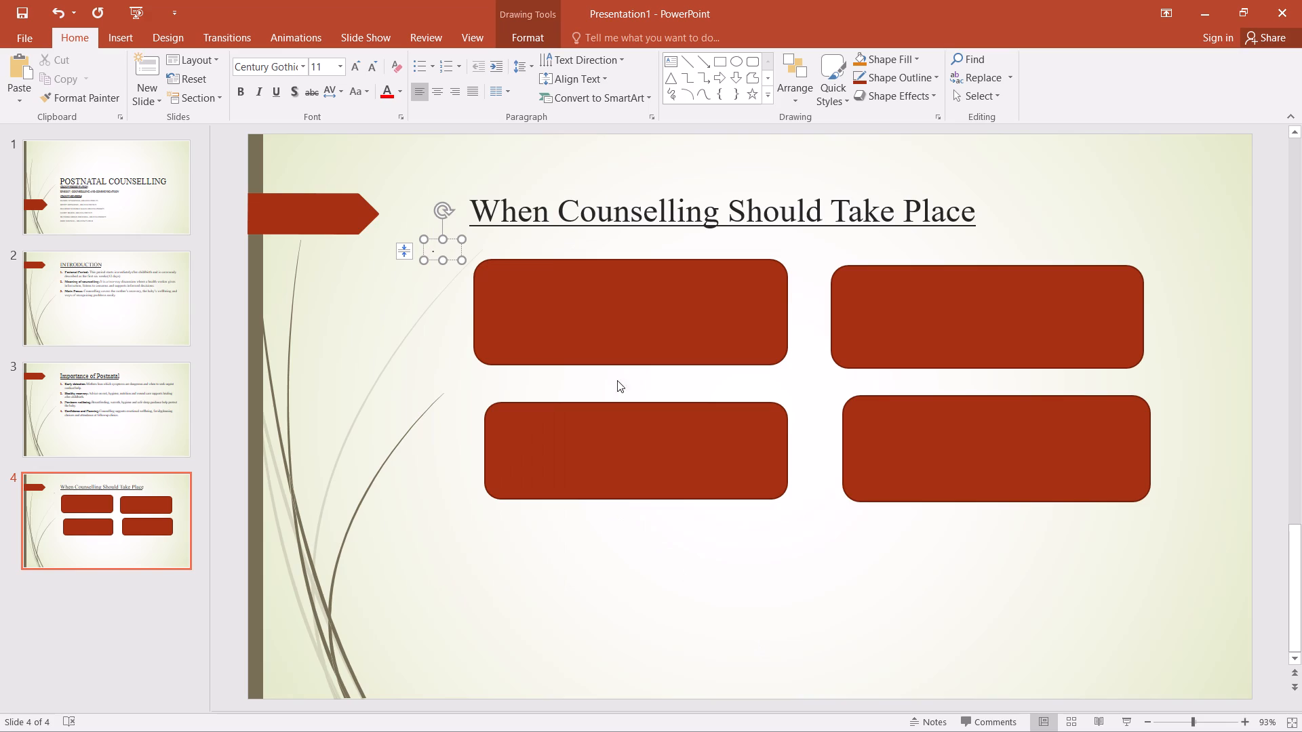
# Give the upper-left rounded rectangle on the slide a white fill and a white outline.
pyautogui.click(606, 334)
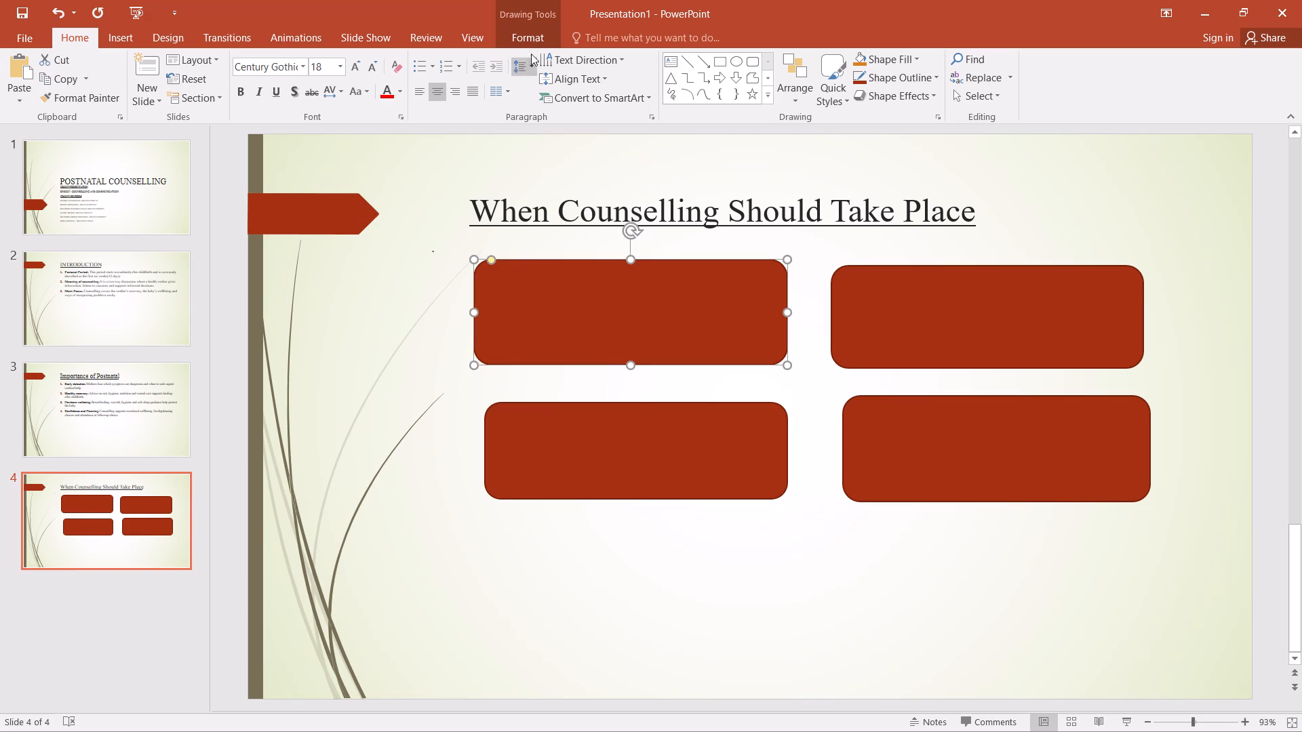
pyautogui.click(525, 38)
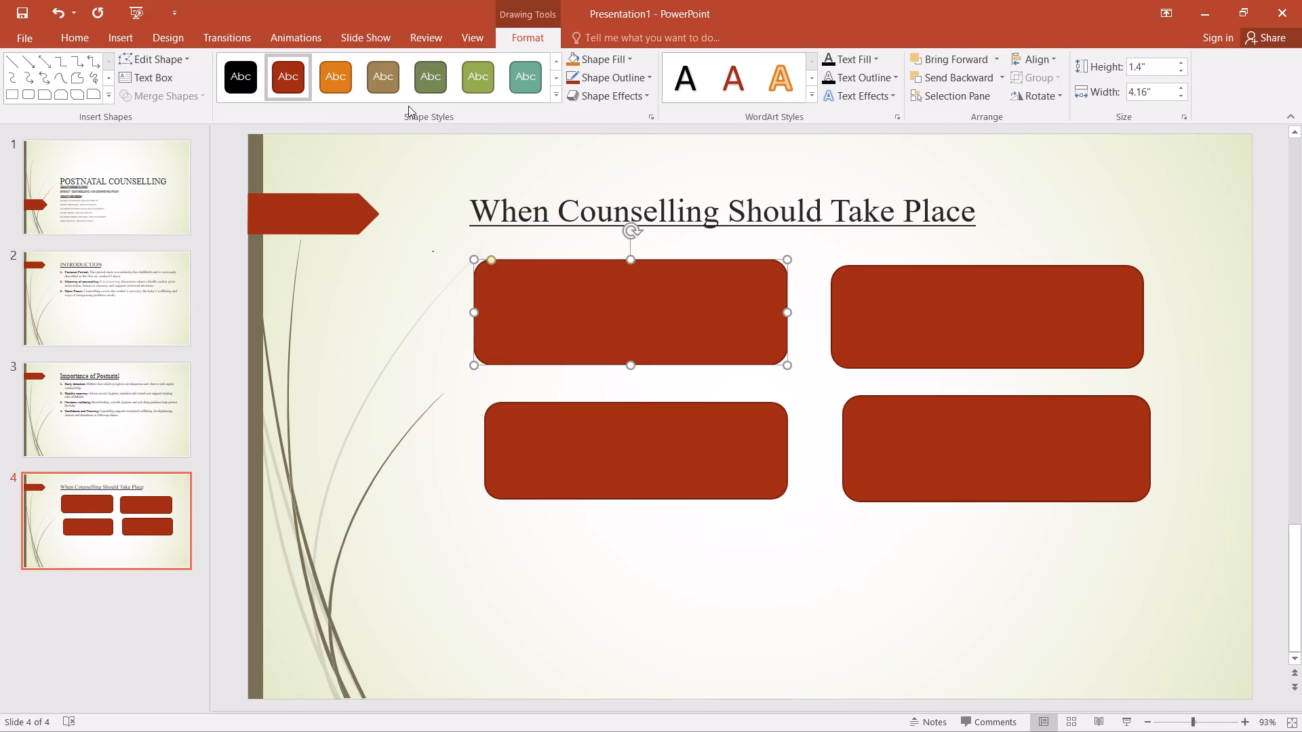
pyautogui.click(625, 60)
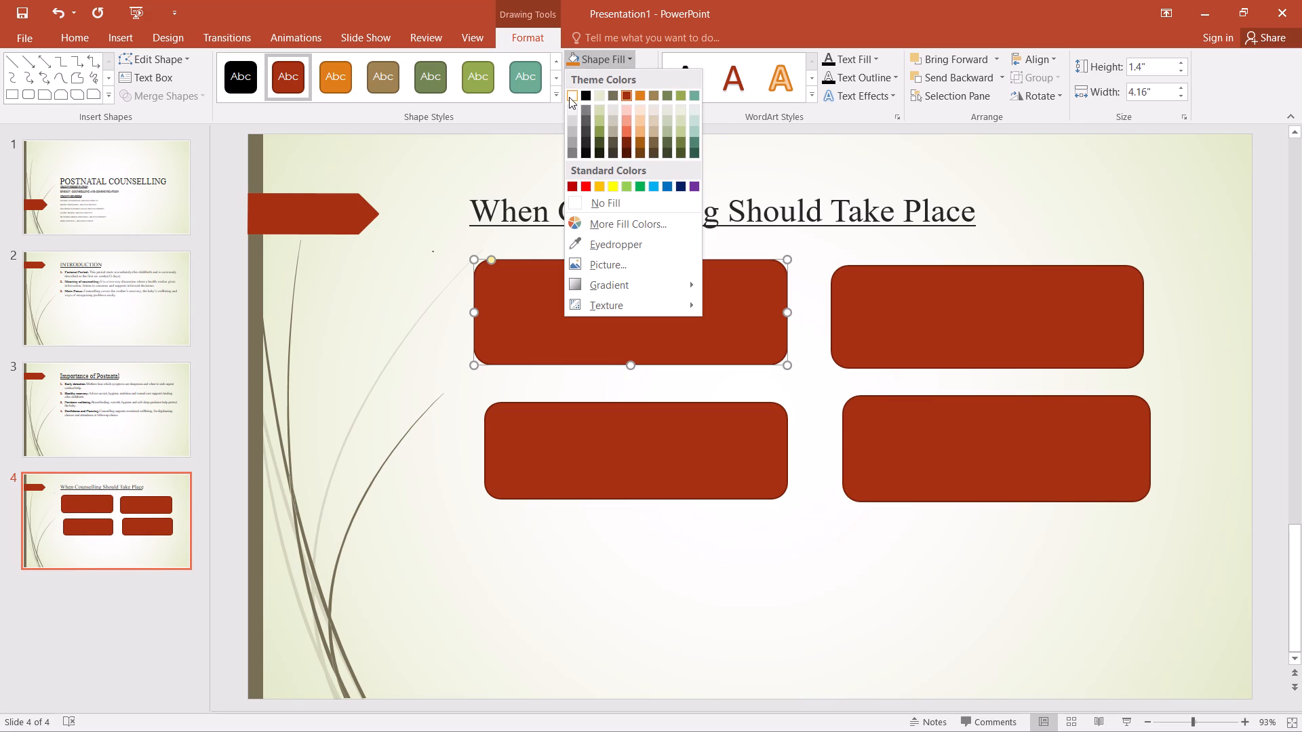
pyautogui.click(569, 97)
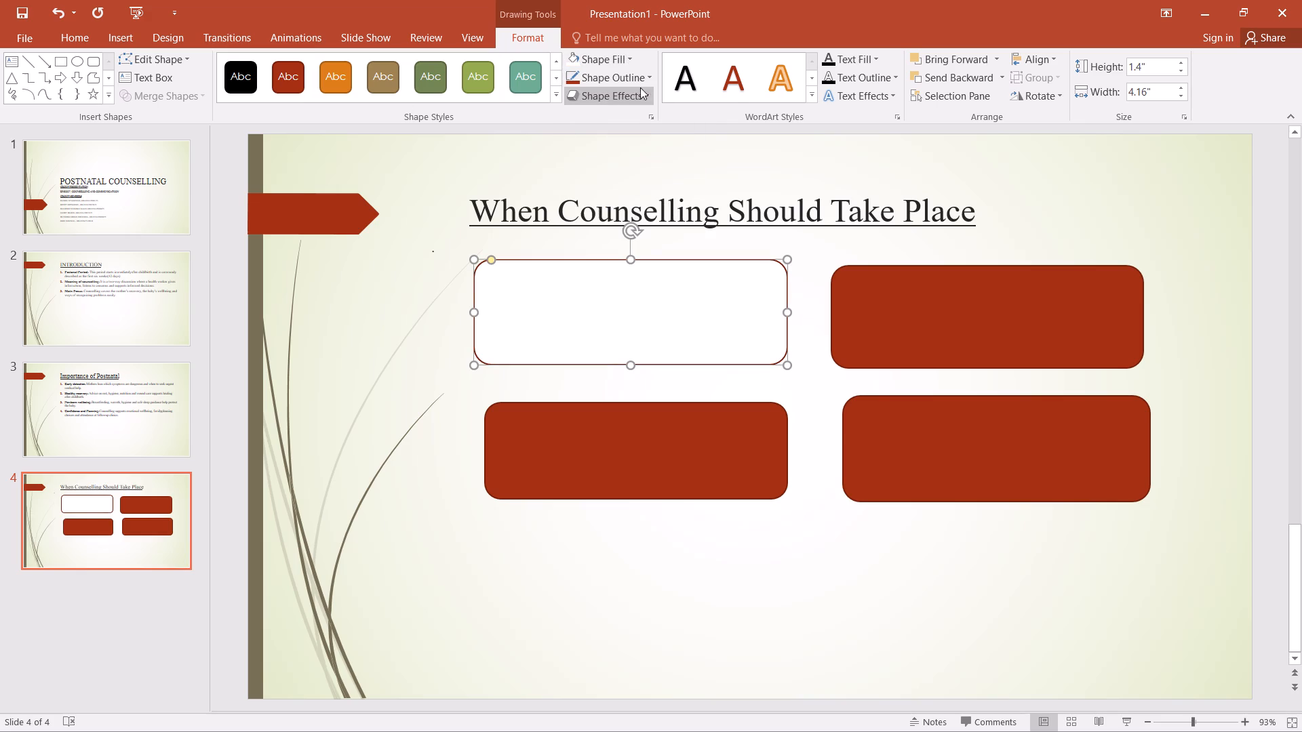
pyautogui.click(650, 77)
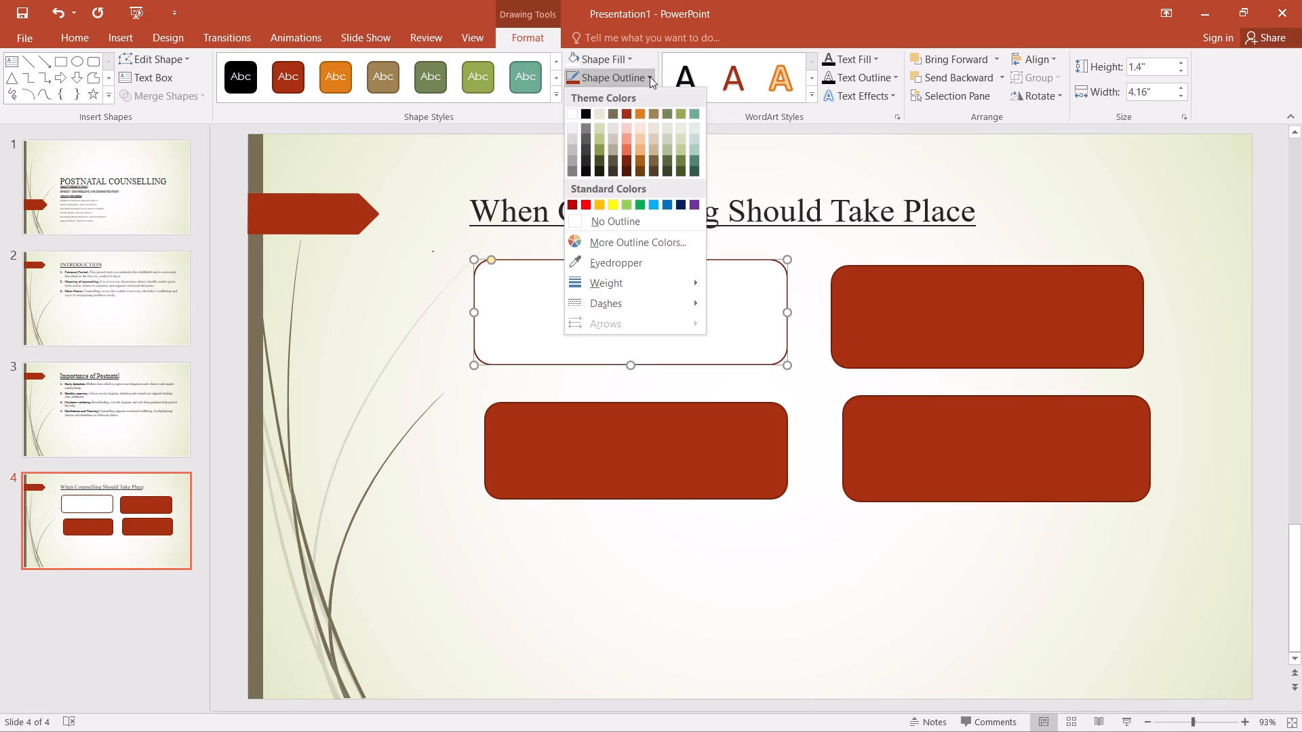
pyautogui.click(572, 110)
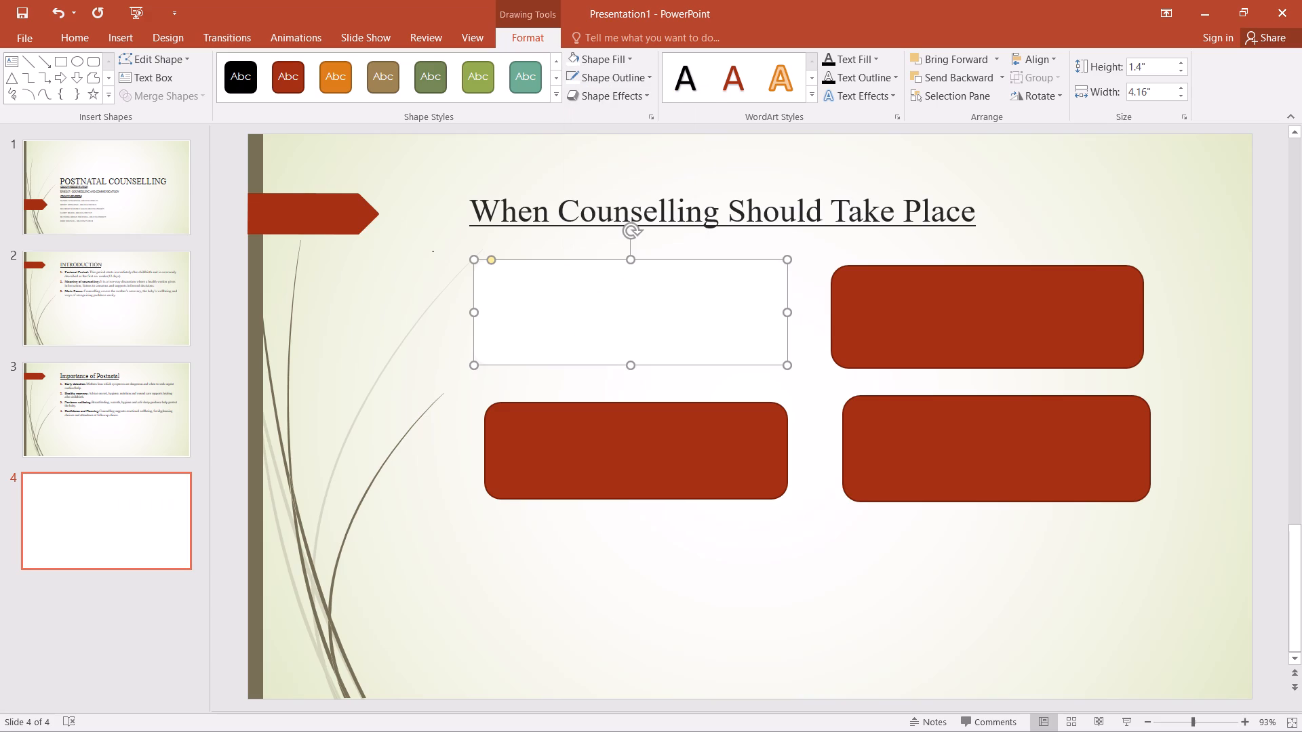
# Give the lower-left rounded rectangle a white fill and a white outline.
pyautogui.click(551, 427)
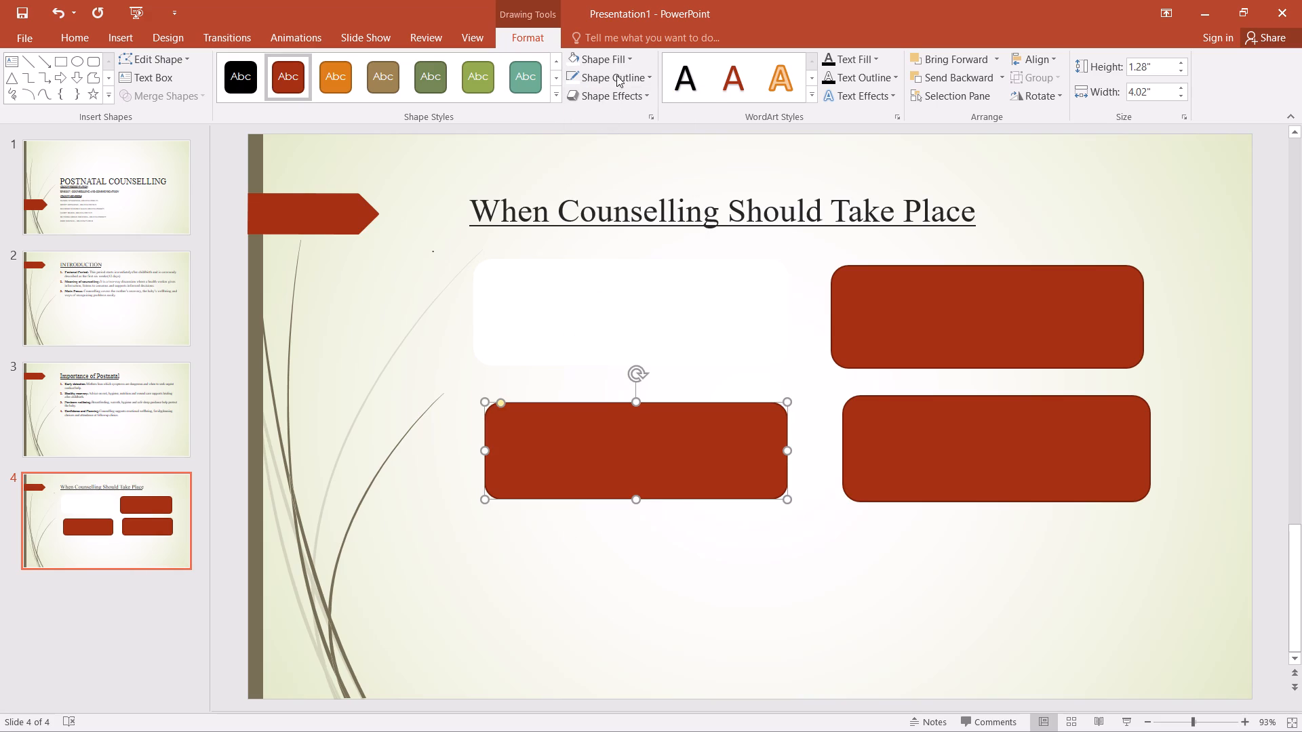
pyautogui.click(628, 60)
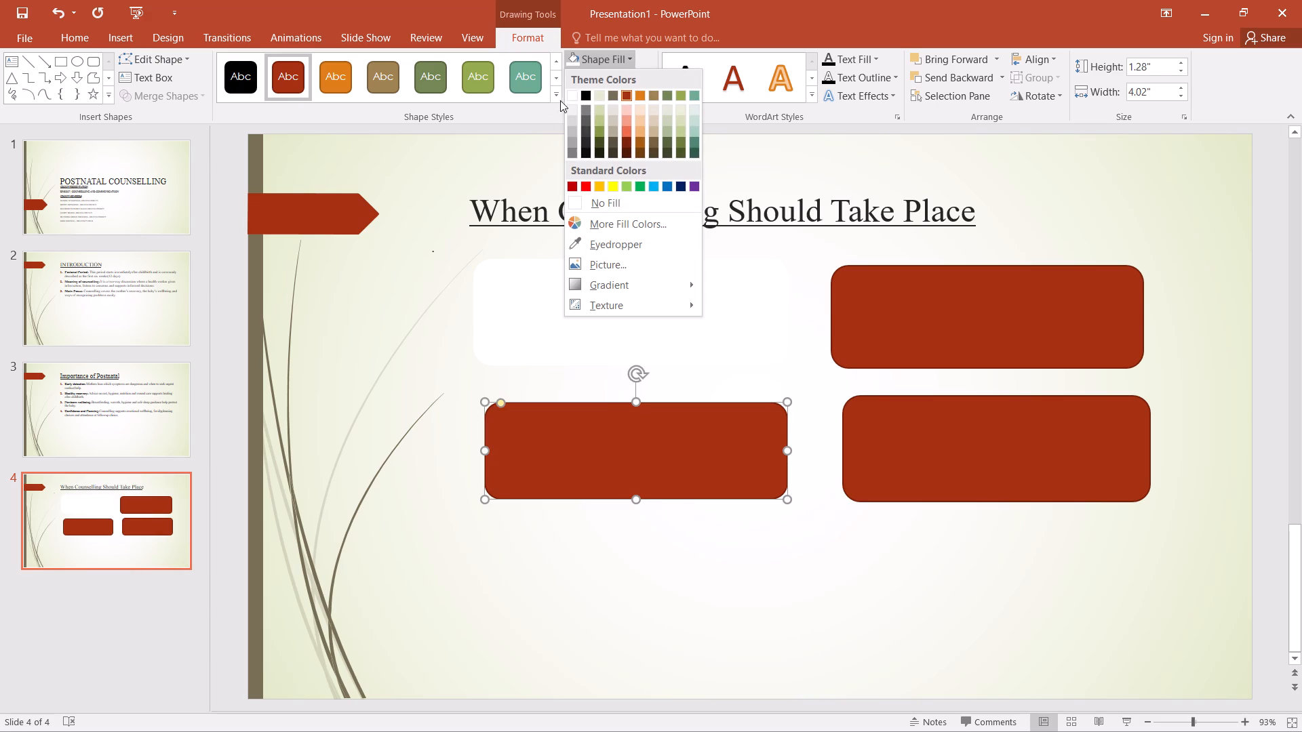
pyautogui.click(573, 96)
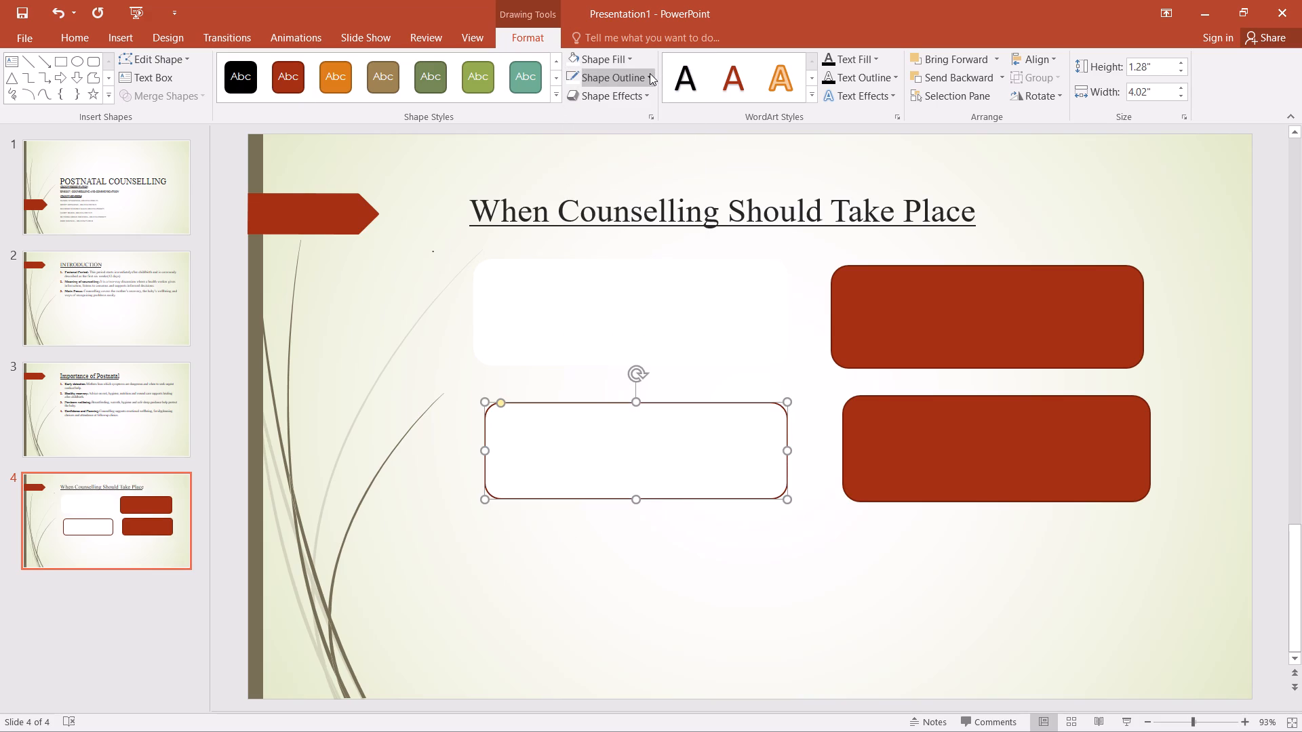
pyautogui.click(650, 73)
pyautogui.click(572, 113)
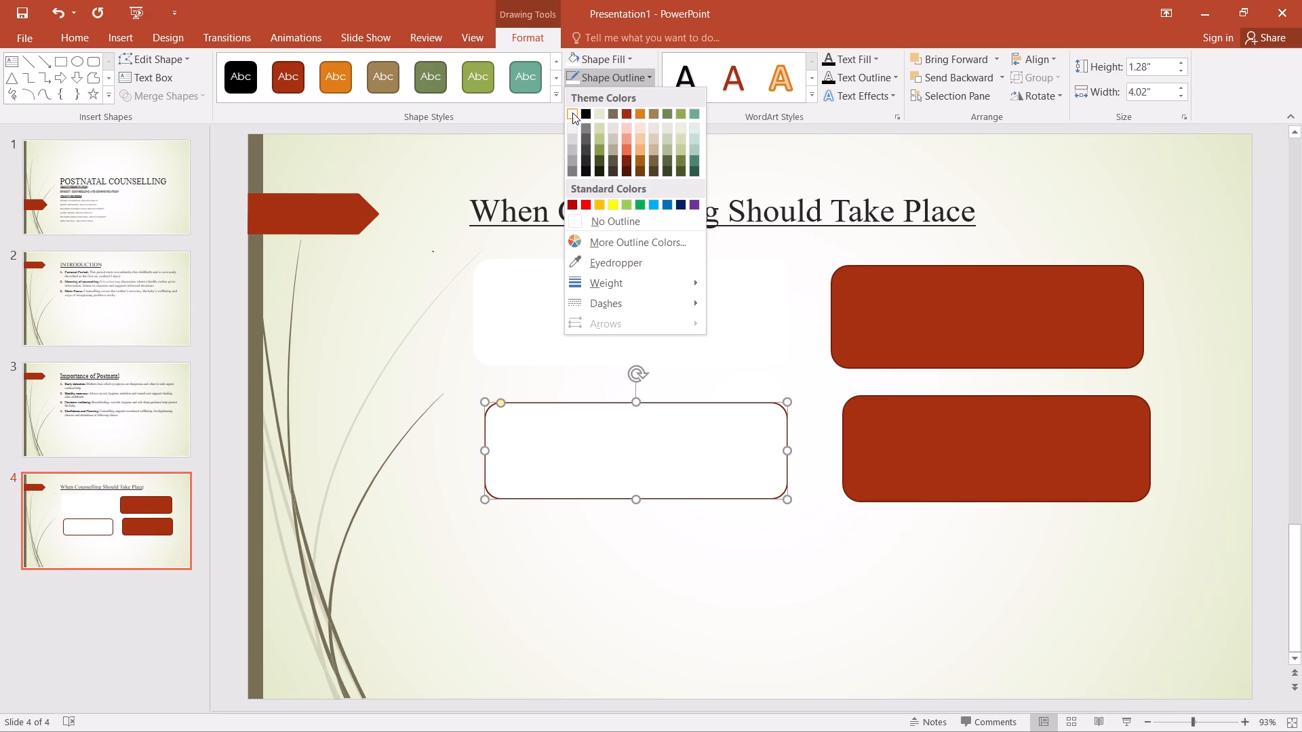
# Set the upper-right rounded rectangle's fill and outline to Green, Accent 6, Lighter 80%.
pyautogui.click(933, 327)
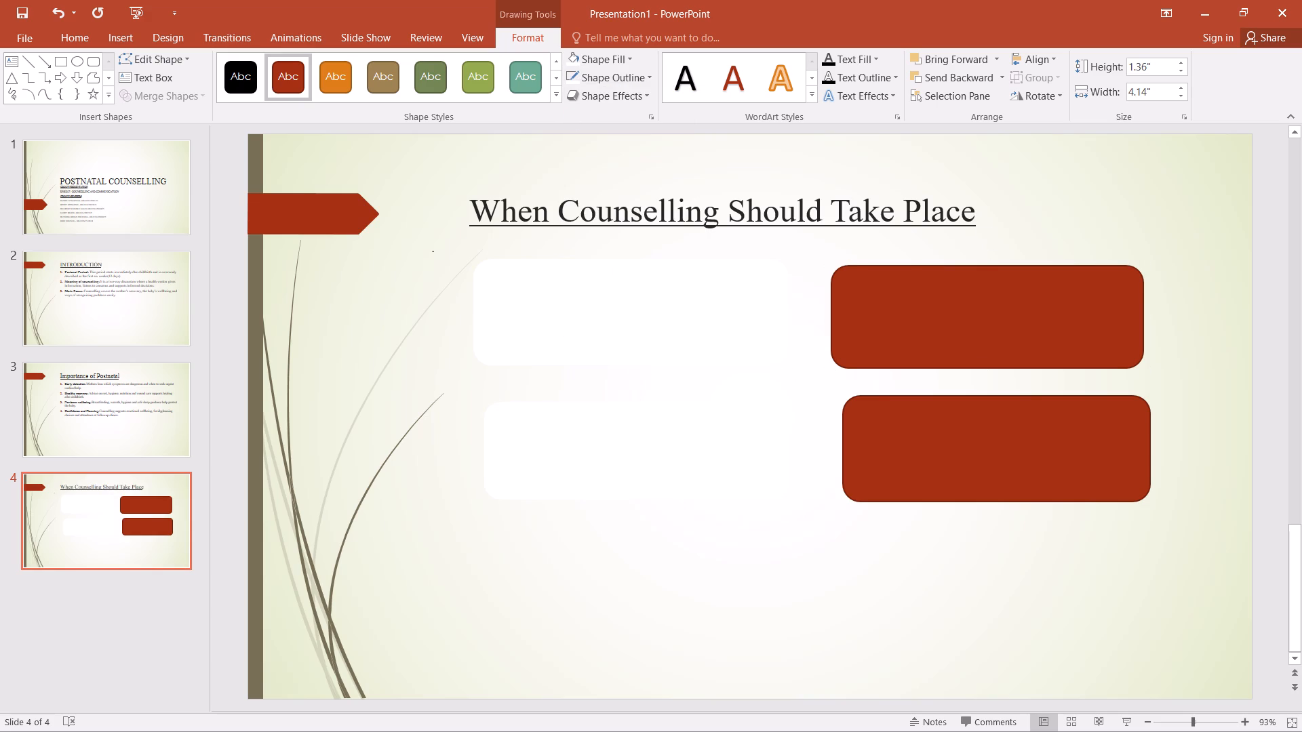
pyautogui.click(629, 56)
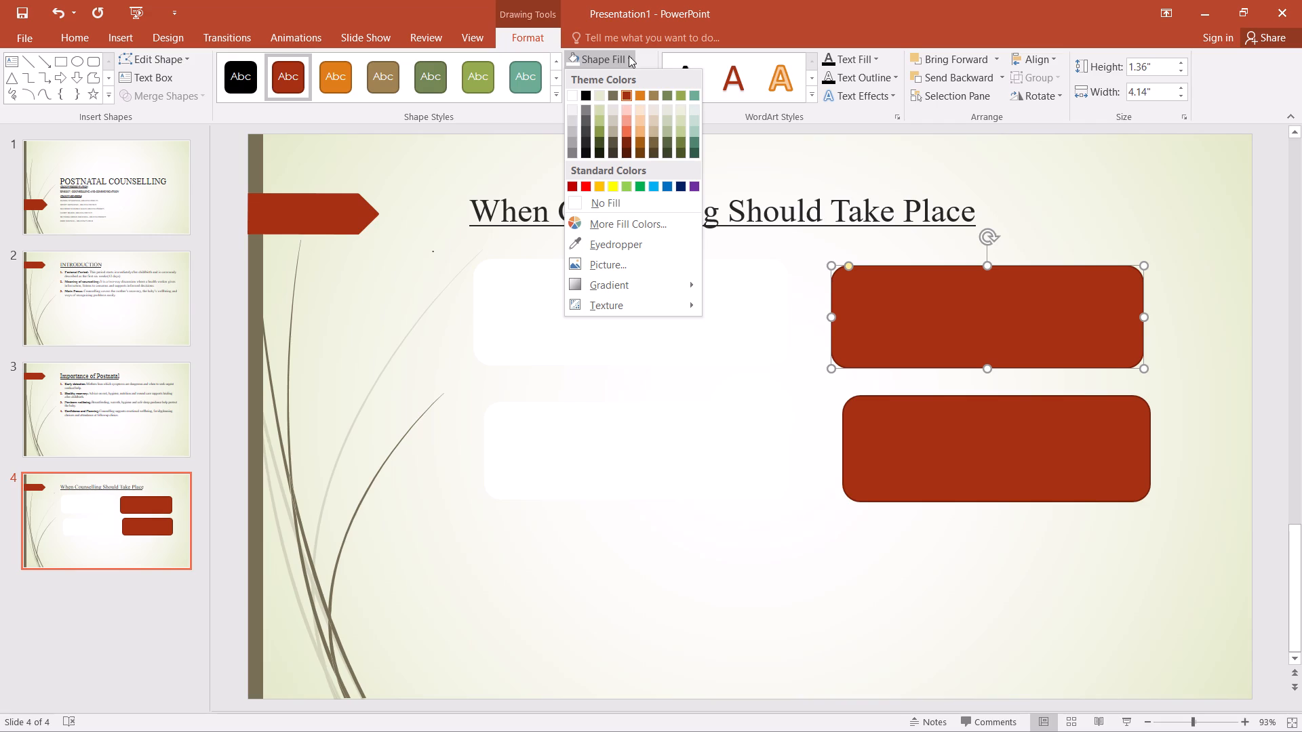
pyautogui.click(693, 108)
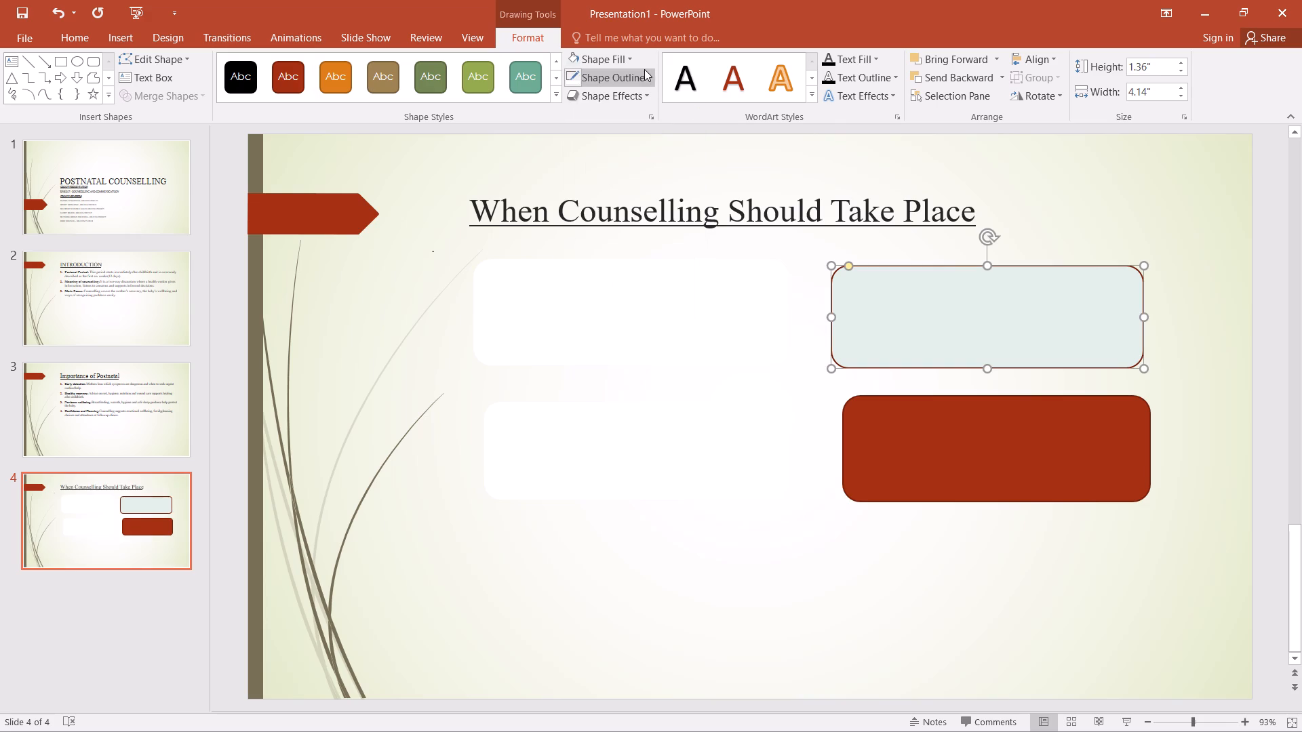
pyautogui.click(654, 78)
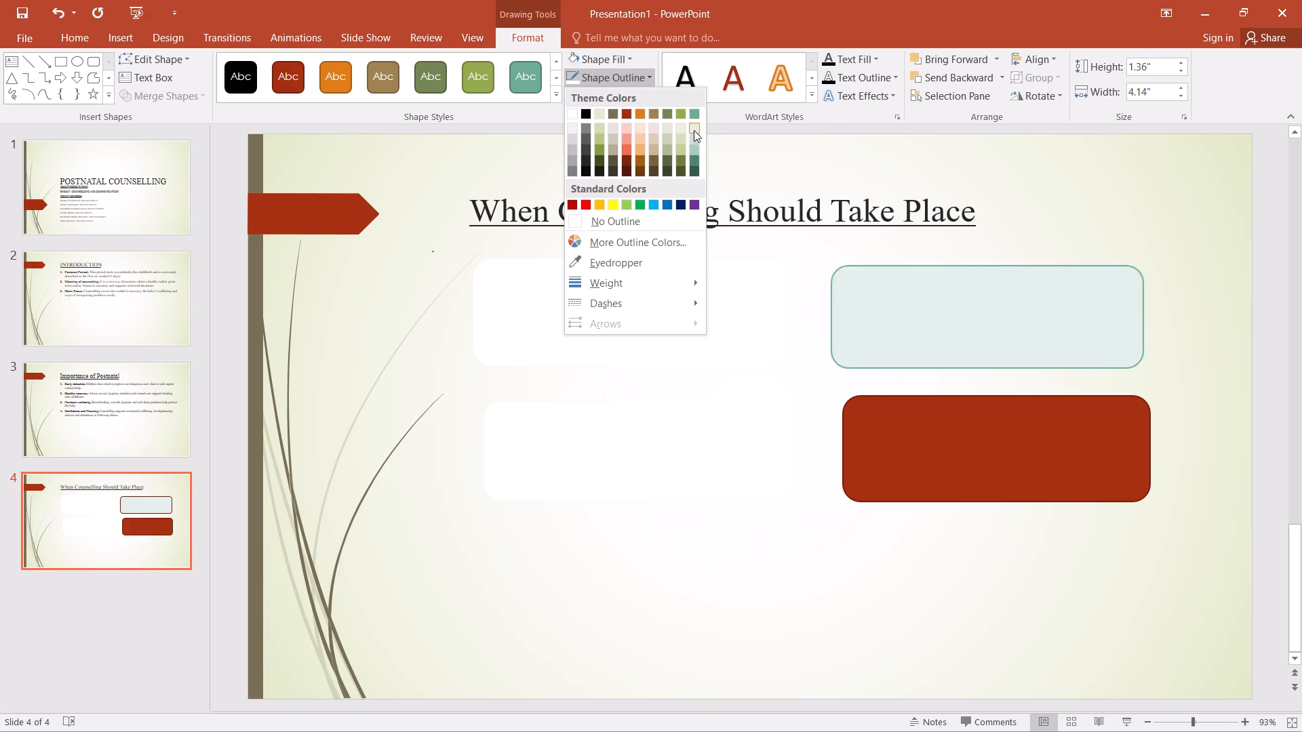
pyautogui.click(696, 127)
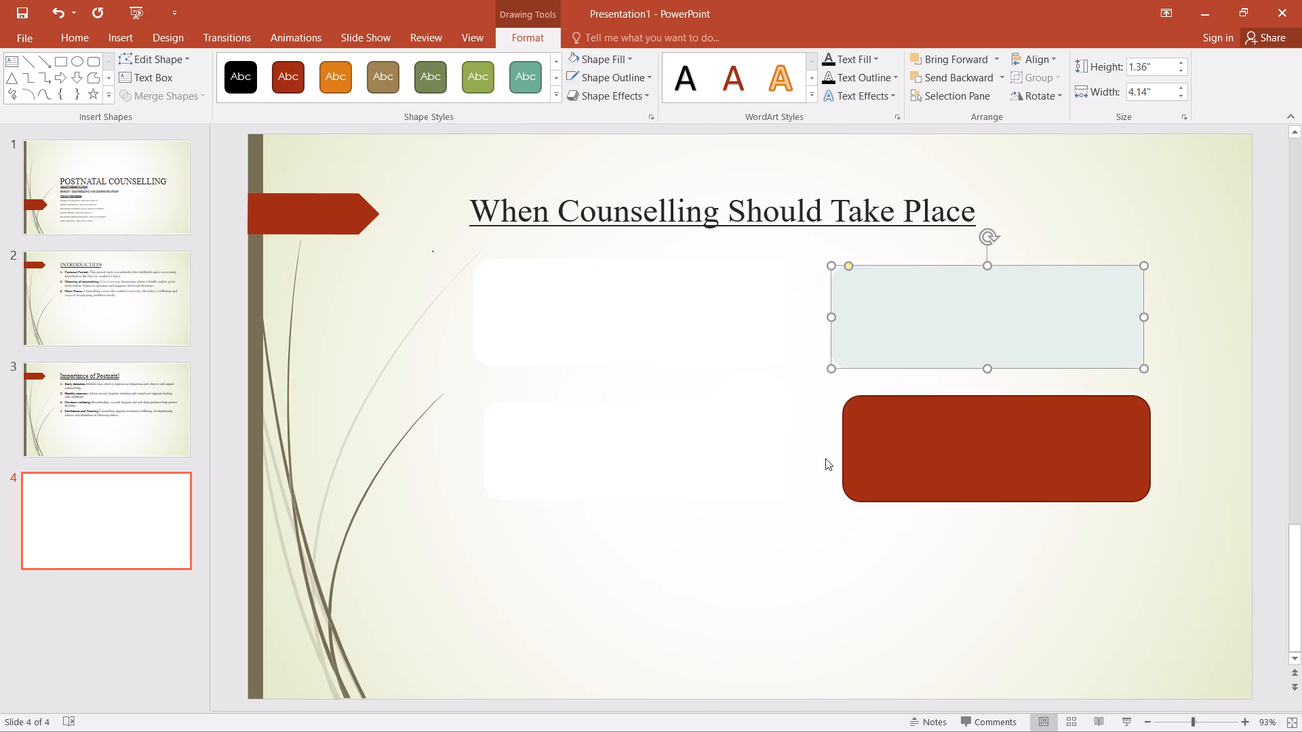
# Set the lower-right rounded rectangle's fill and outline to Green, Accent 6, Lighter 80%.
pyautogui.click(926, 405)
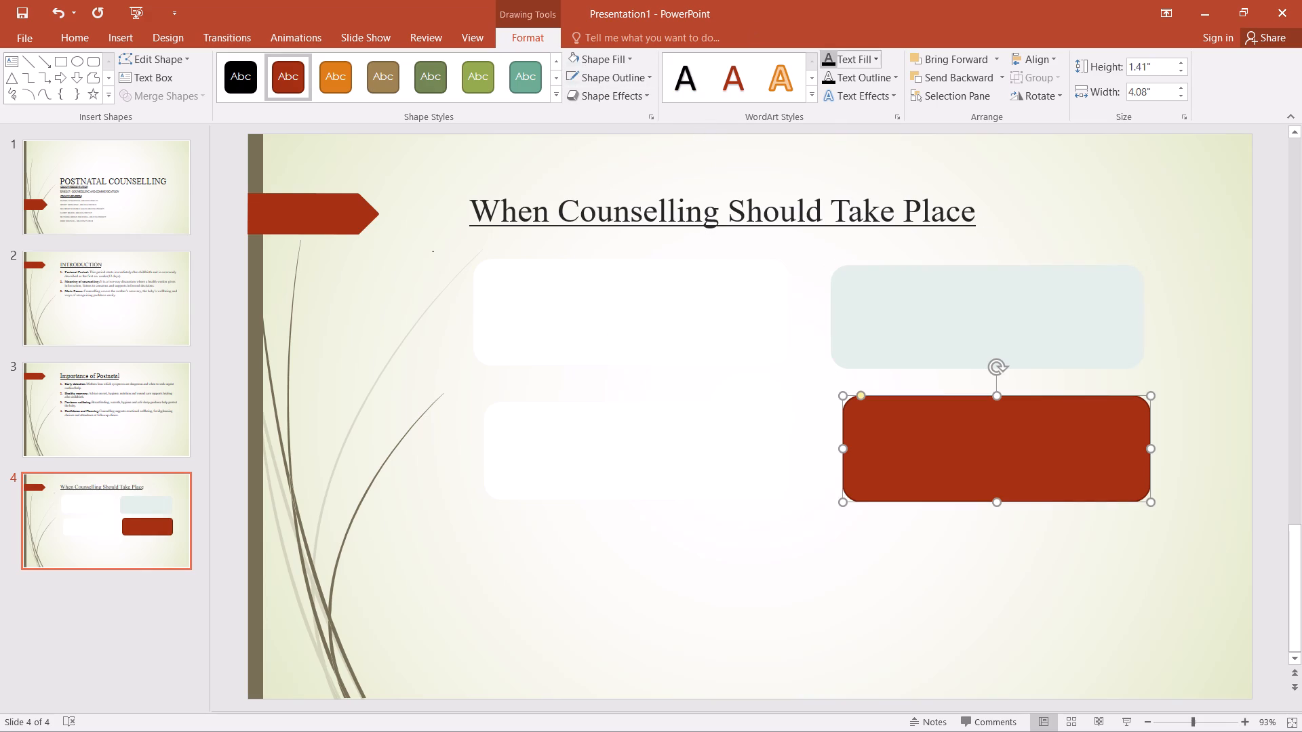
pyautogui.click(632, 59)
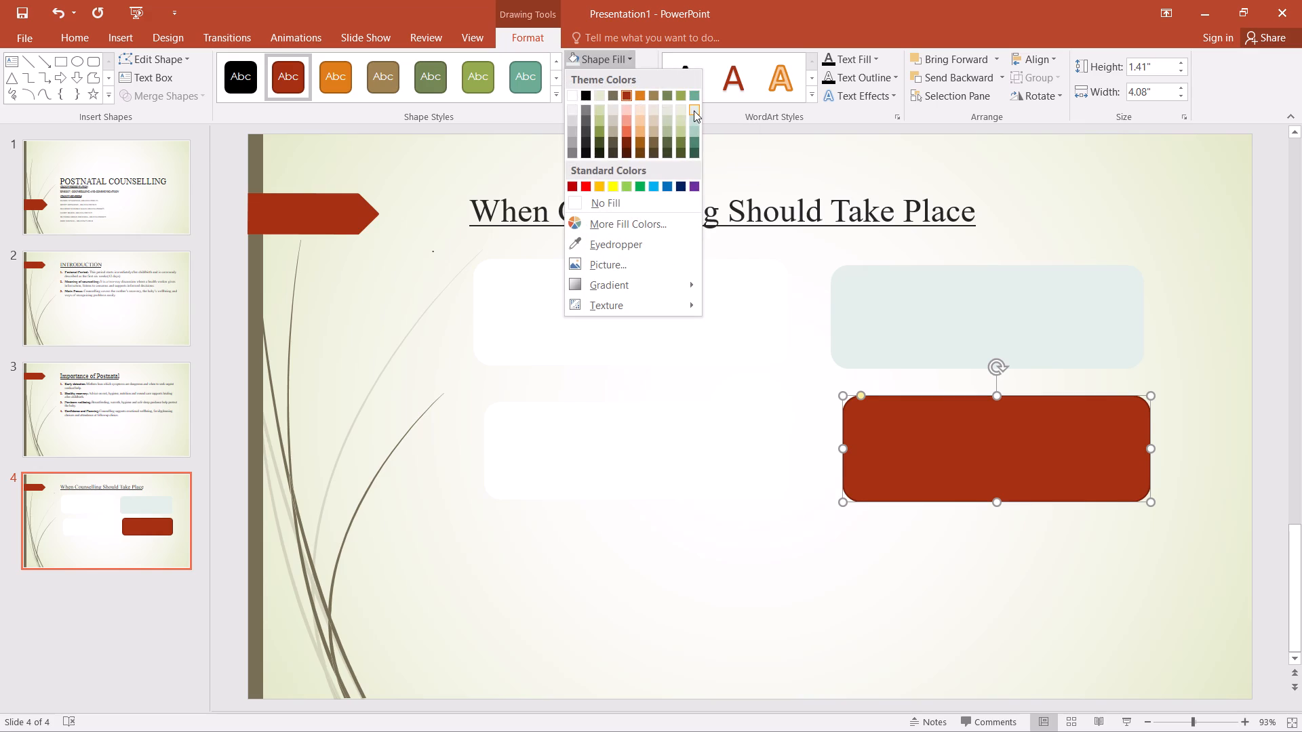
pyautogui.click(694, 110)
pyautogui.click(646, 79)
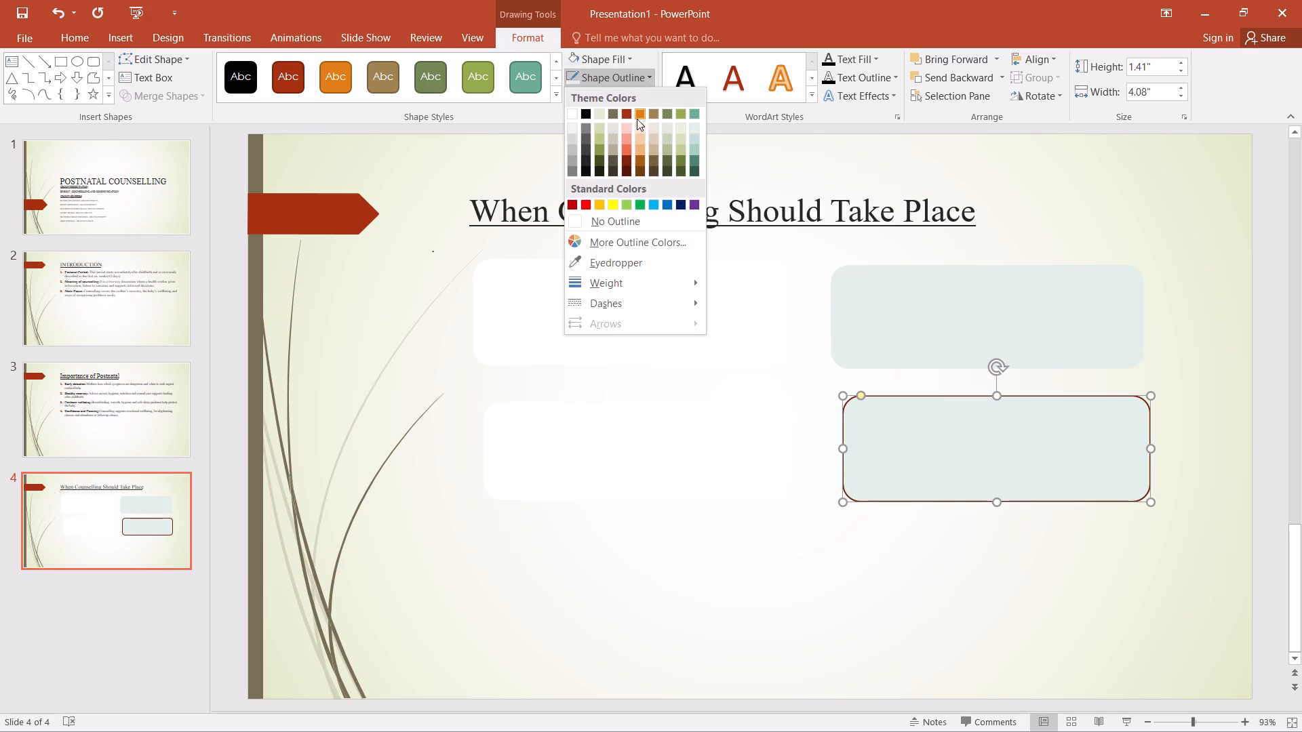
pyautogui.click(696, 129)
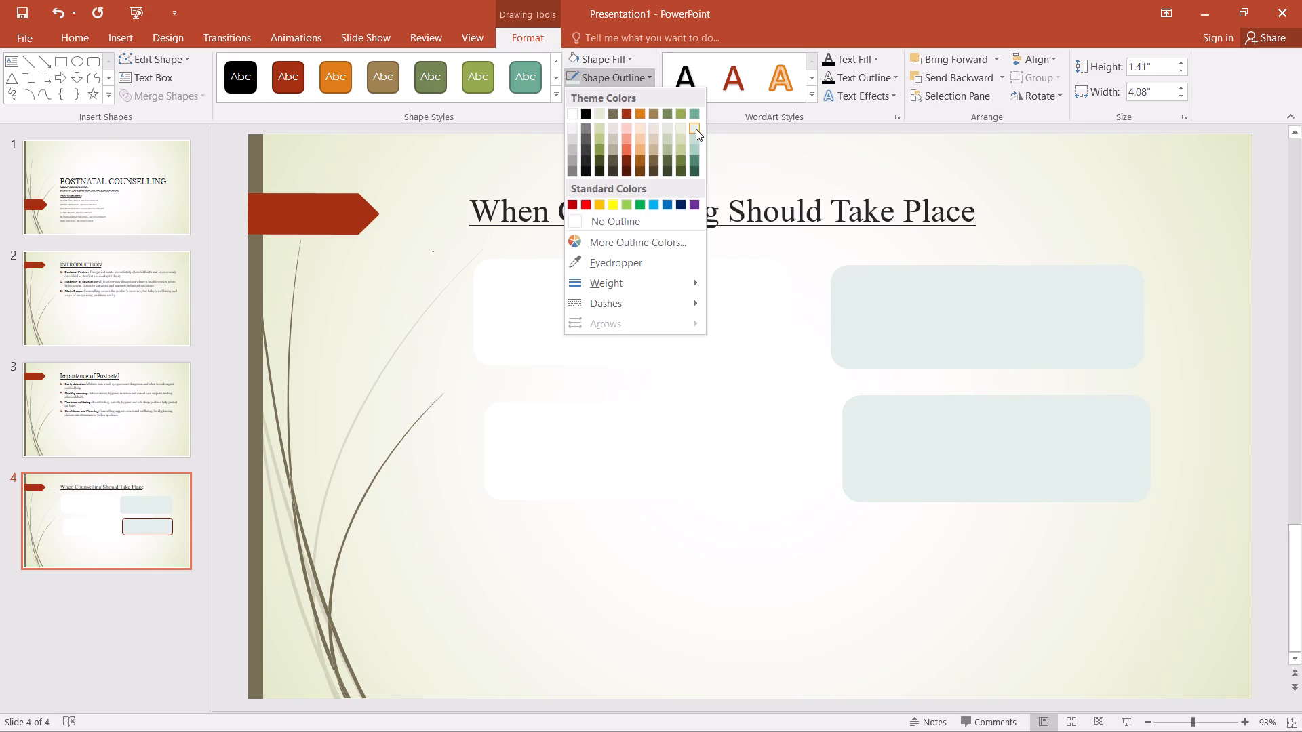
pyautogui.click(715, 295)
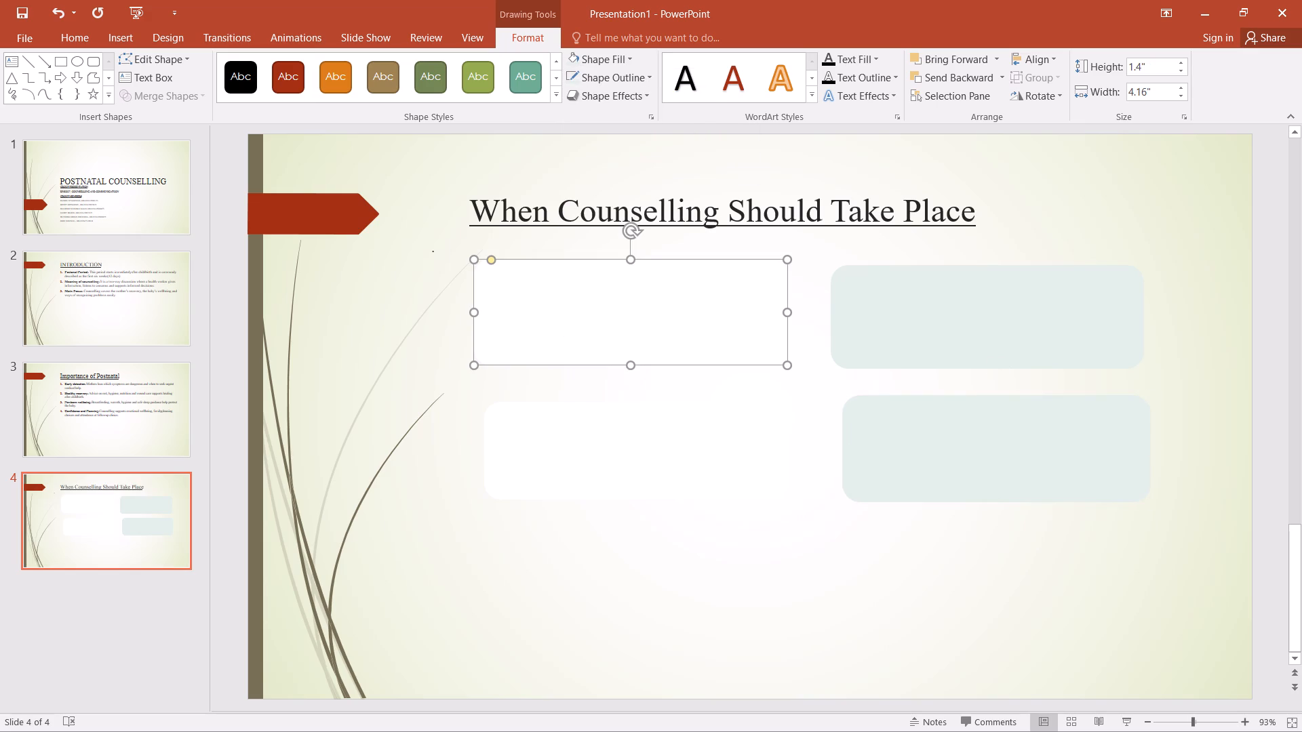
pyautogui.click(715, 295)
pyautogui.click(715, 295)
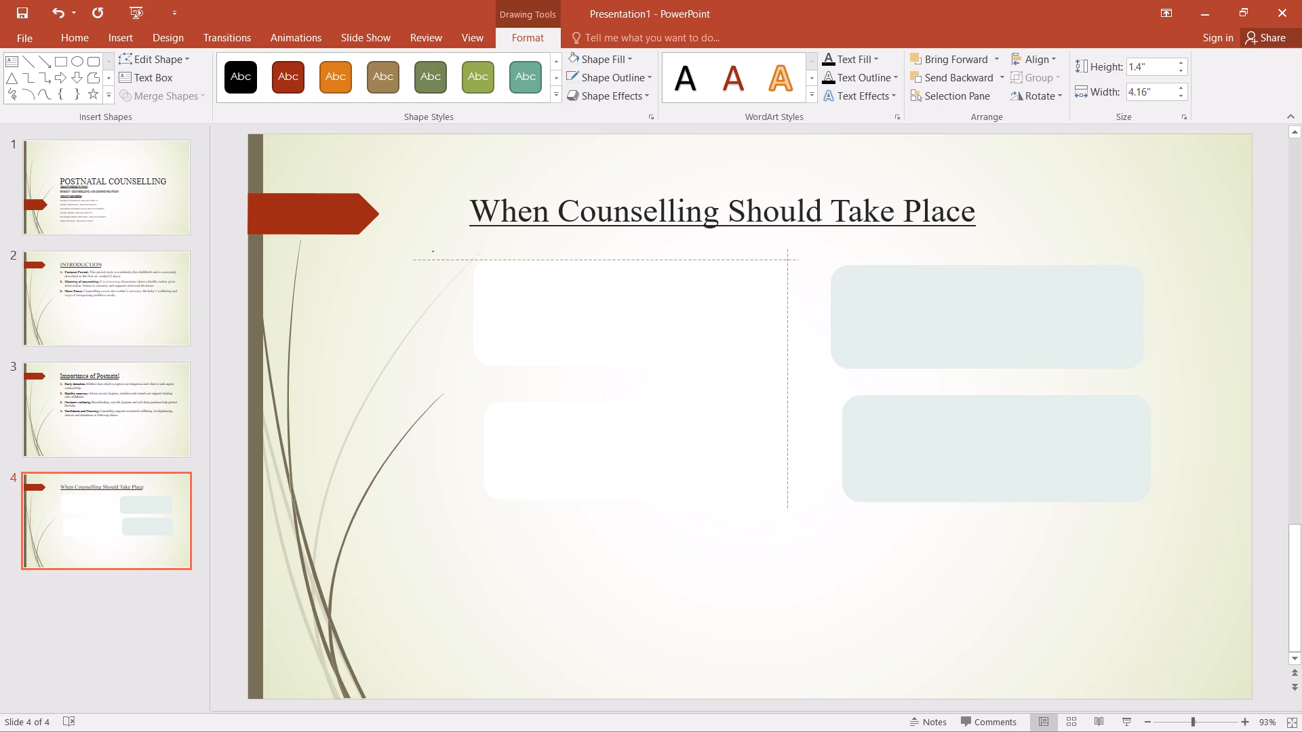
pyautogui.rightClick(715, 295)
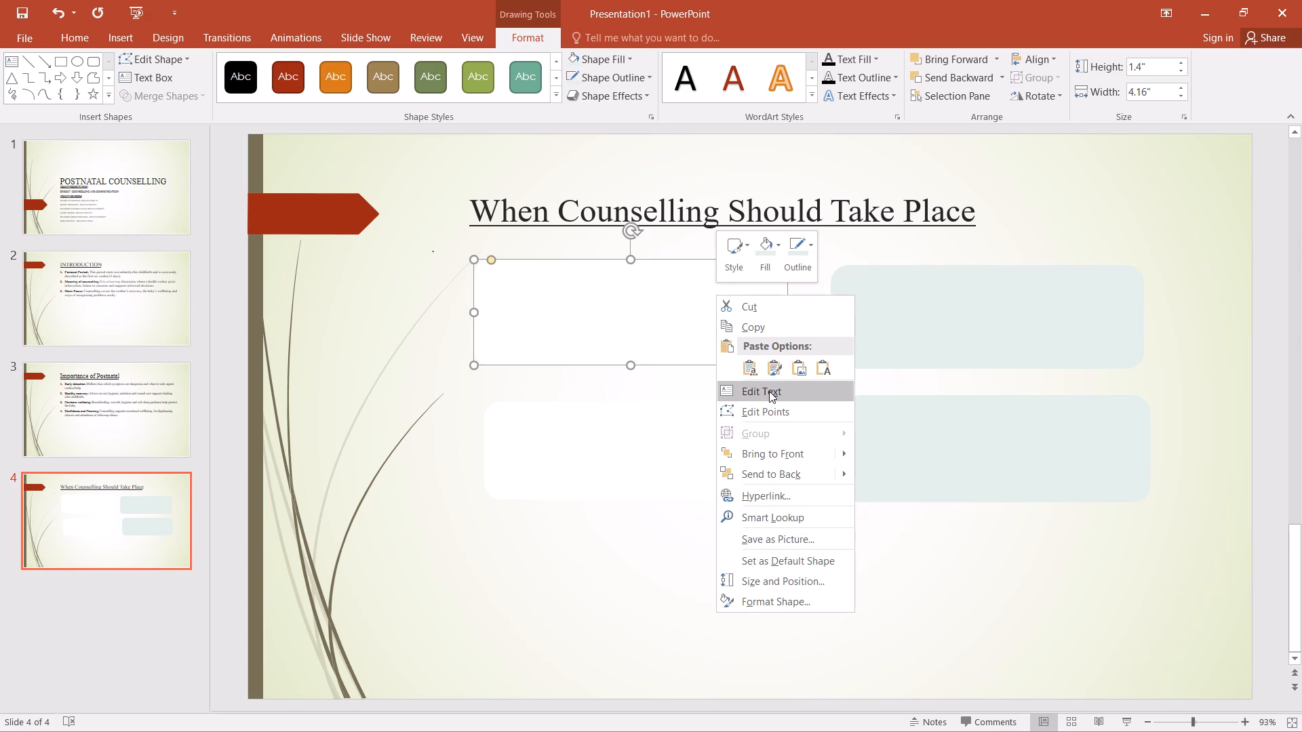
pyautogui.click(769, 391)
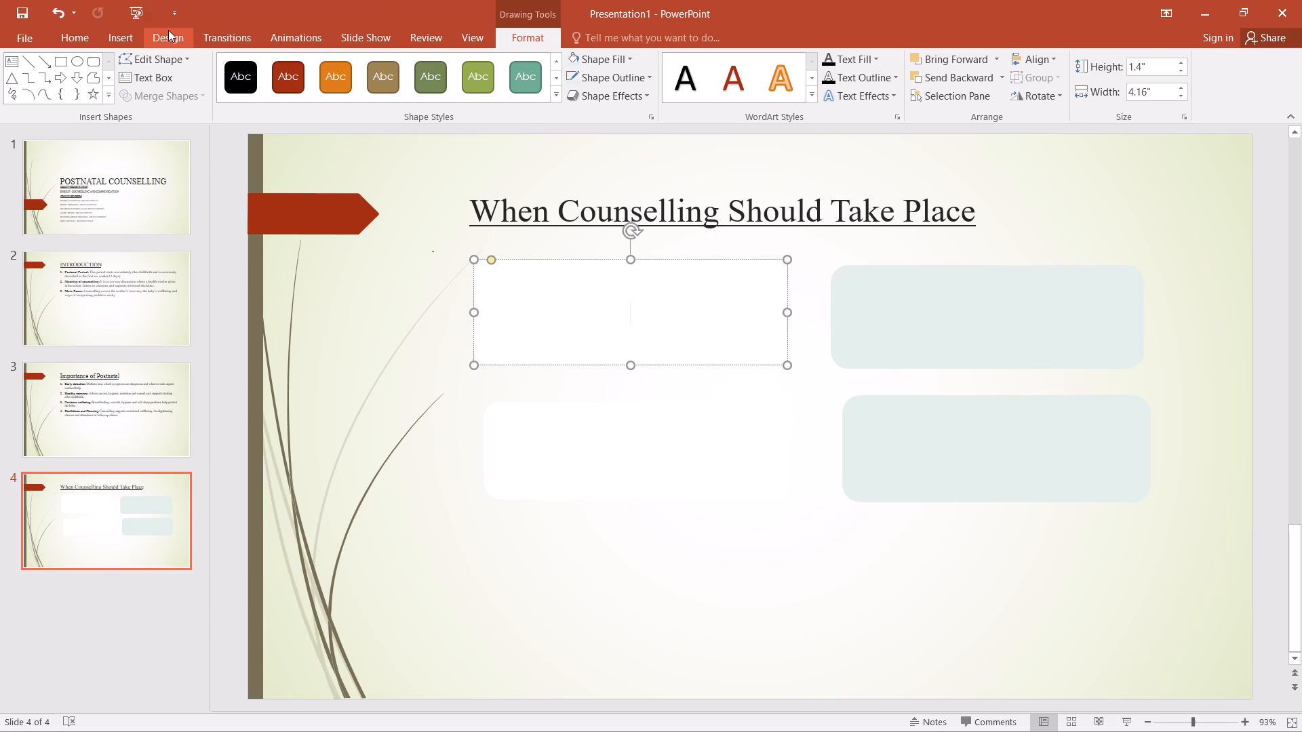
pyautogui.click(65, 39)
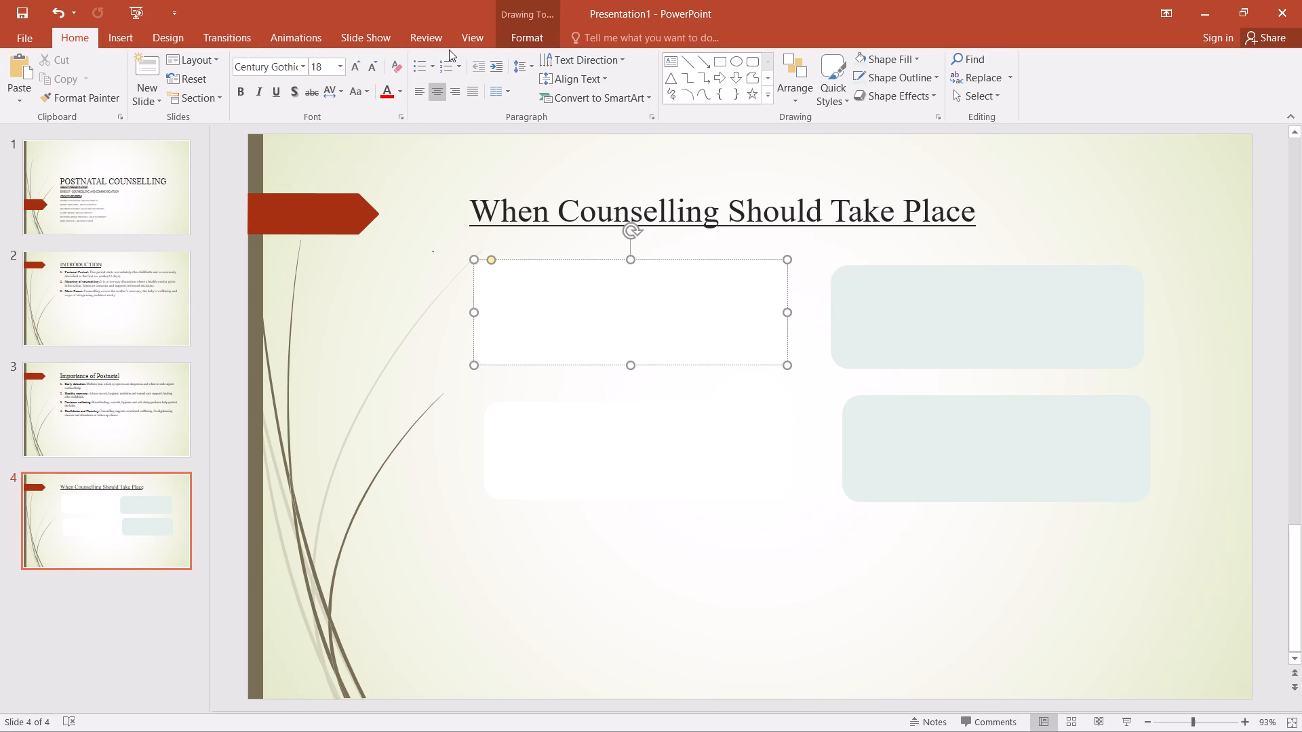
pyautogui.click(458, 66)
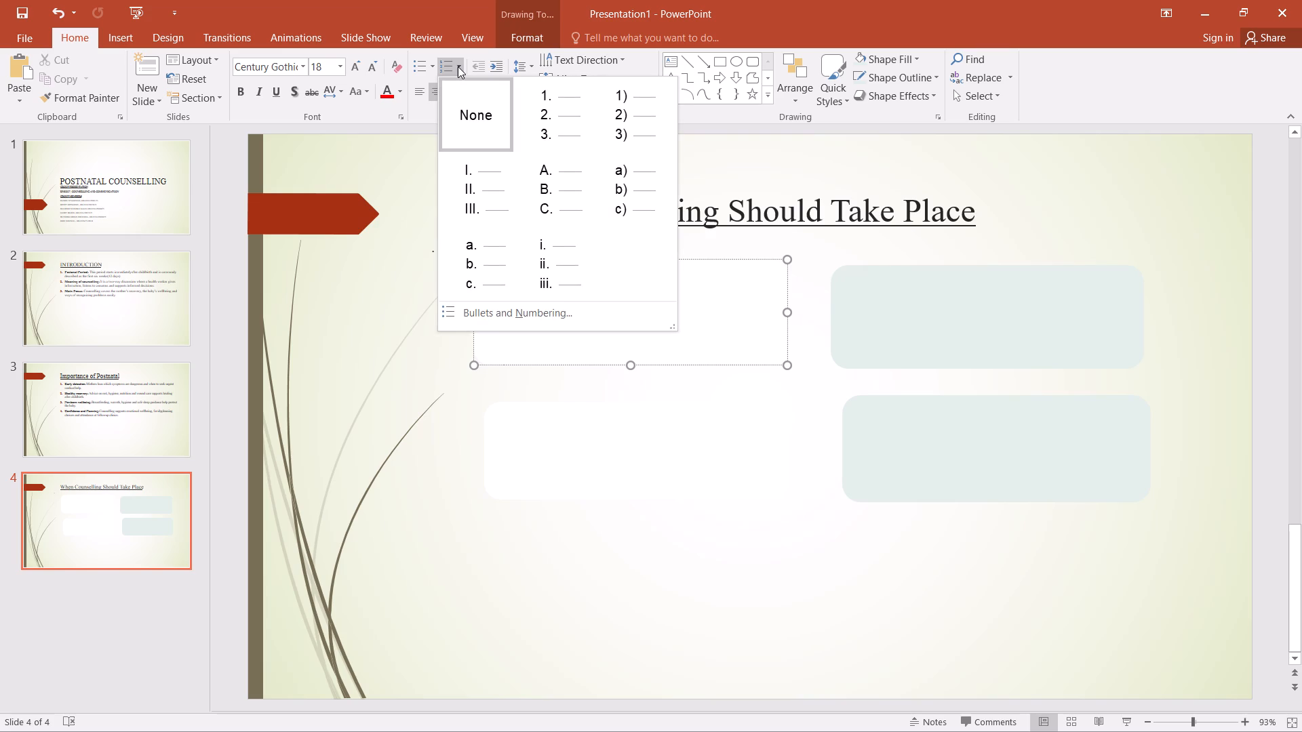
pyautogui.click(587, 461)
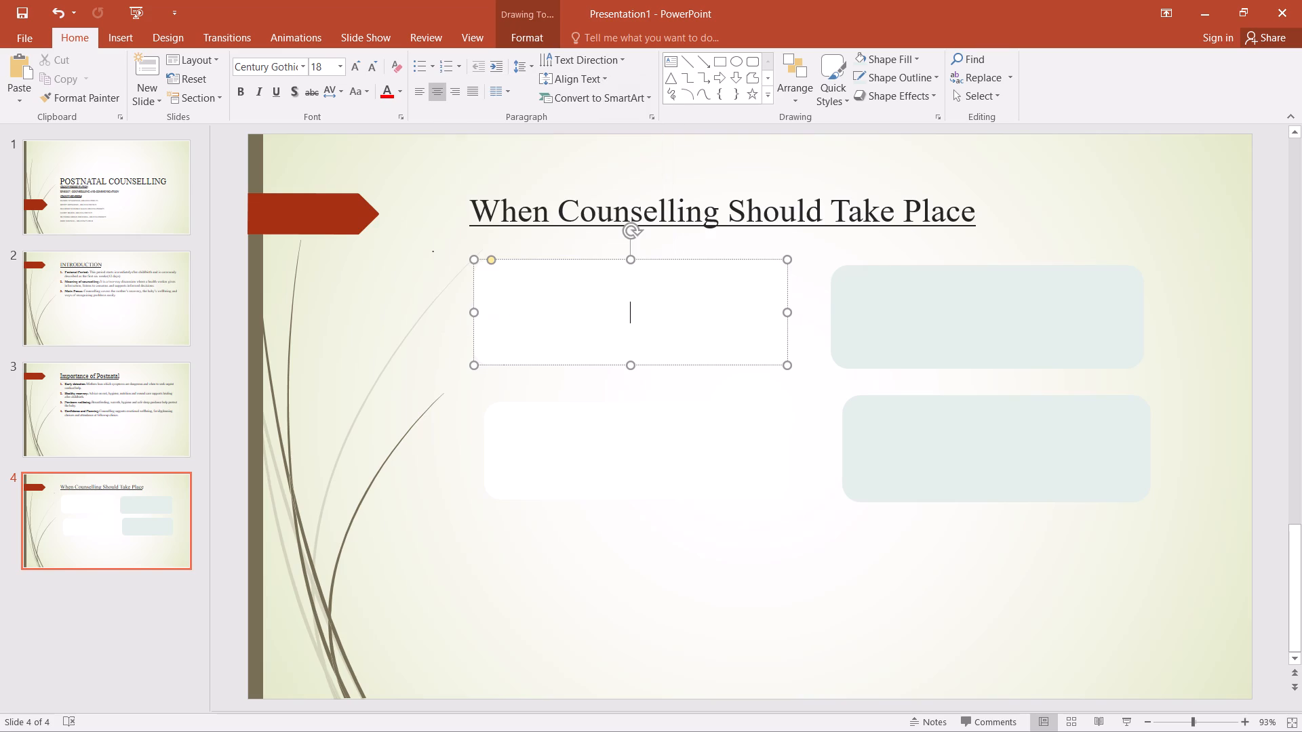
# Open the upper-left rounded rectangle for text entry and left-align its text.
pyautogui.click(501, 280)
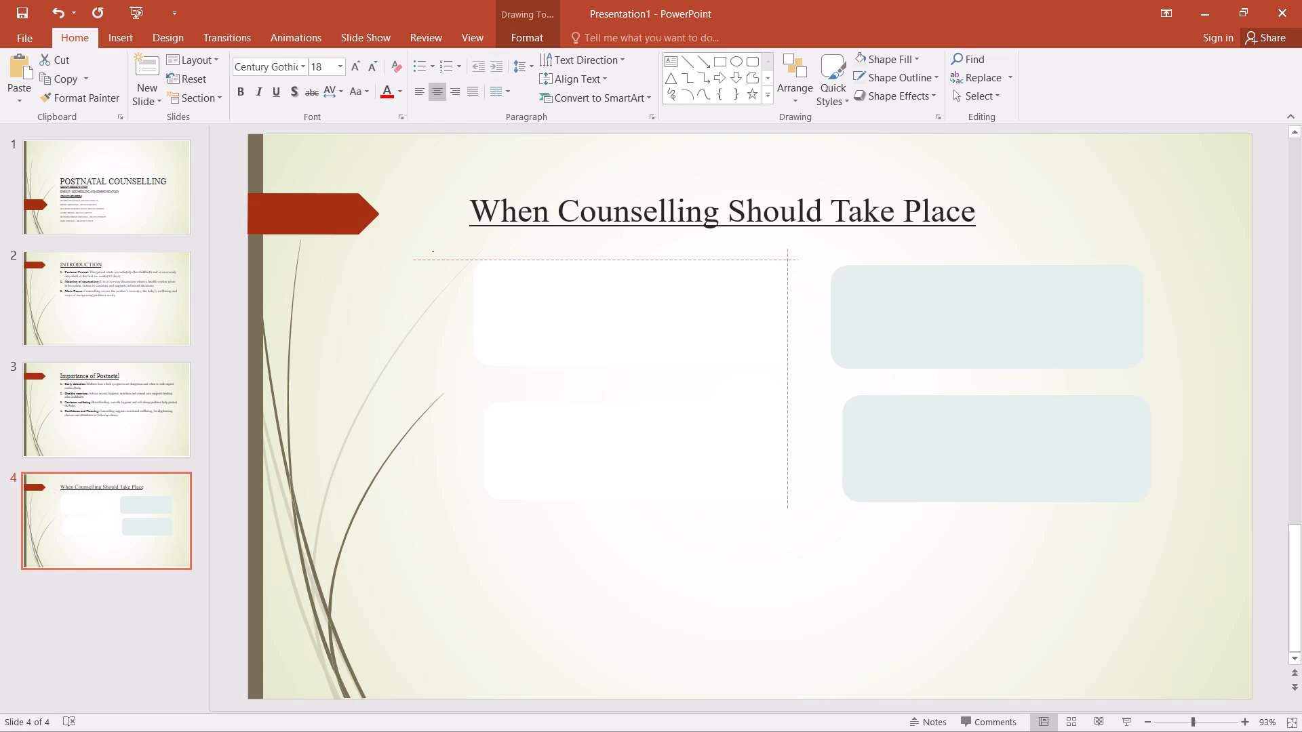
pyautogui.click(501, 280)
pyautogui.click(501, 280)
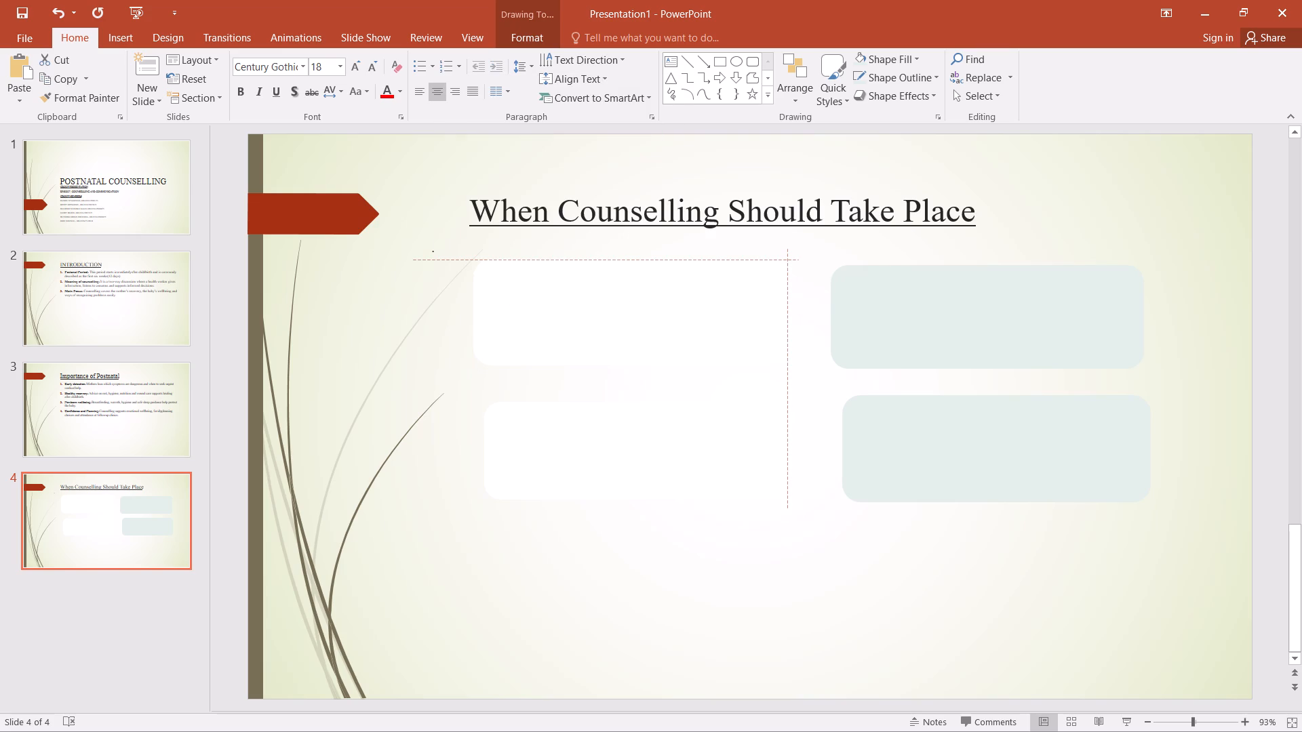
pyautogui.rightClick(501, 280)
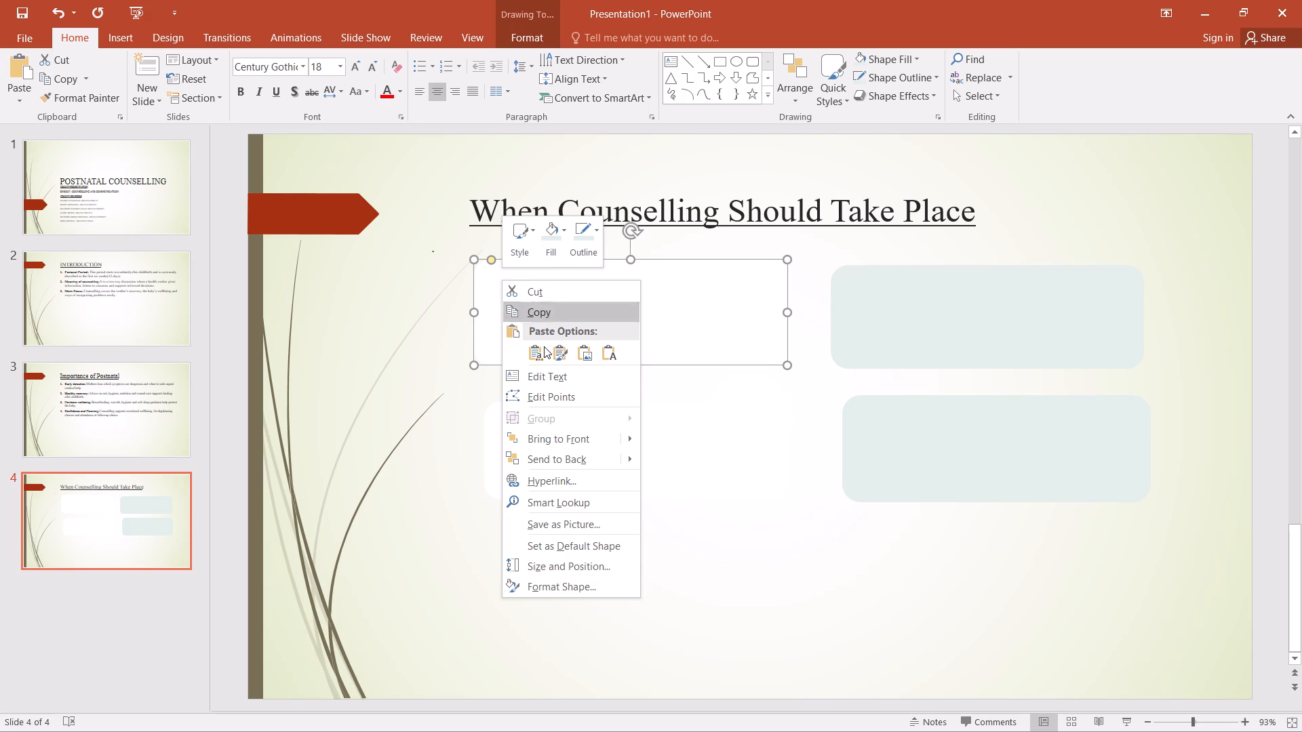
pyautogui.click(540, 380)
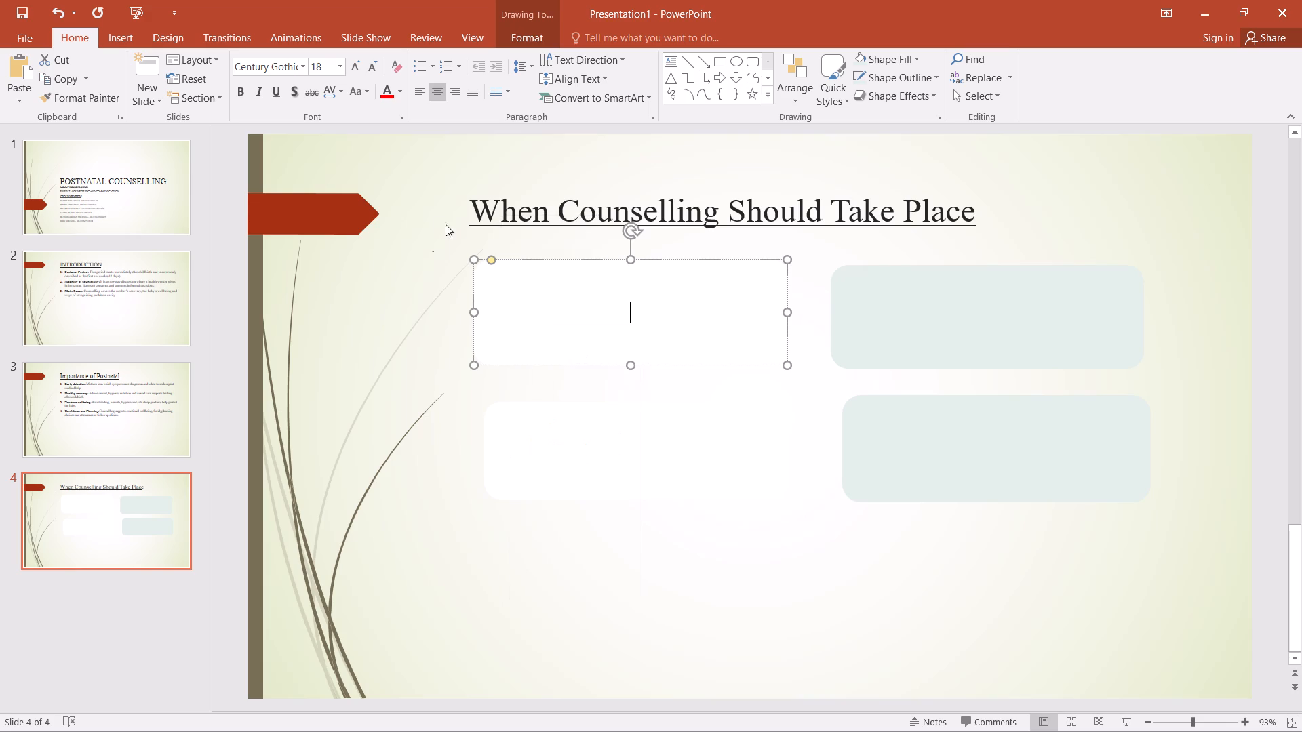
pyautogui.click(420, 88)
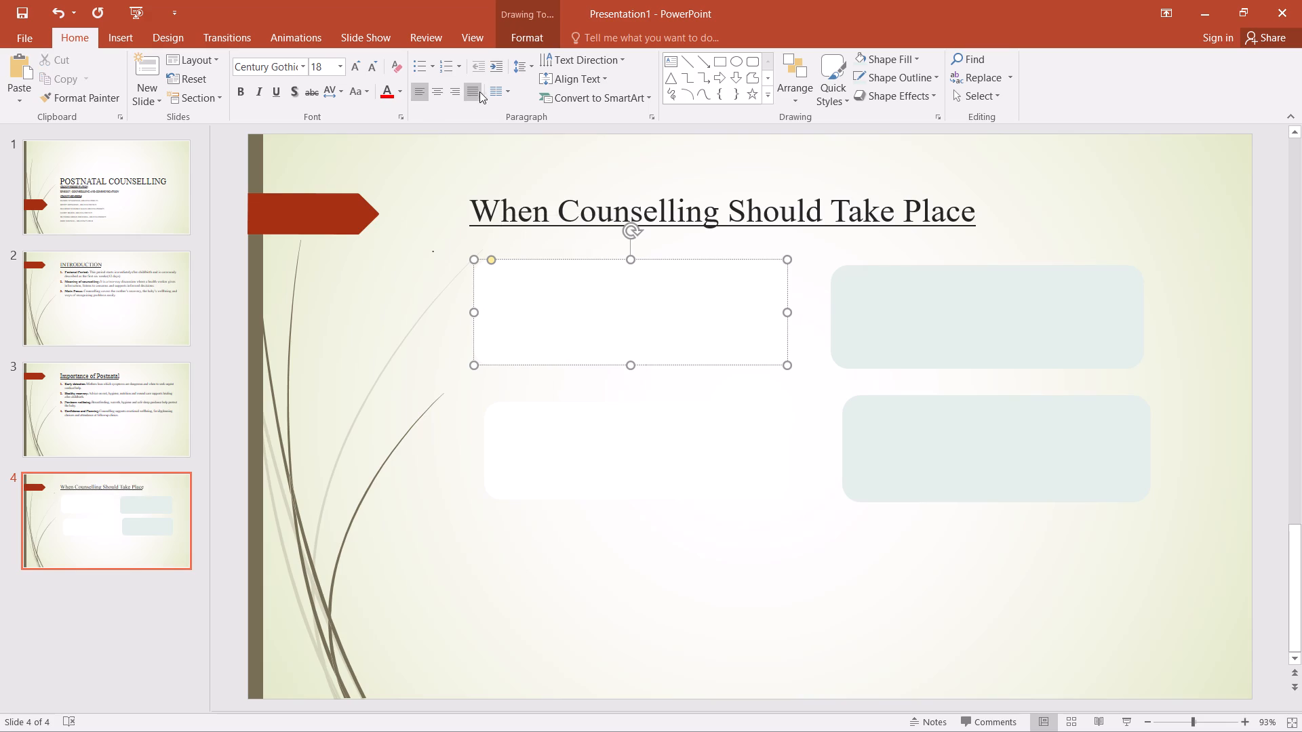
pyautogui.click(424, 89)
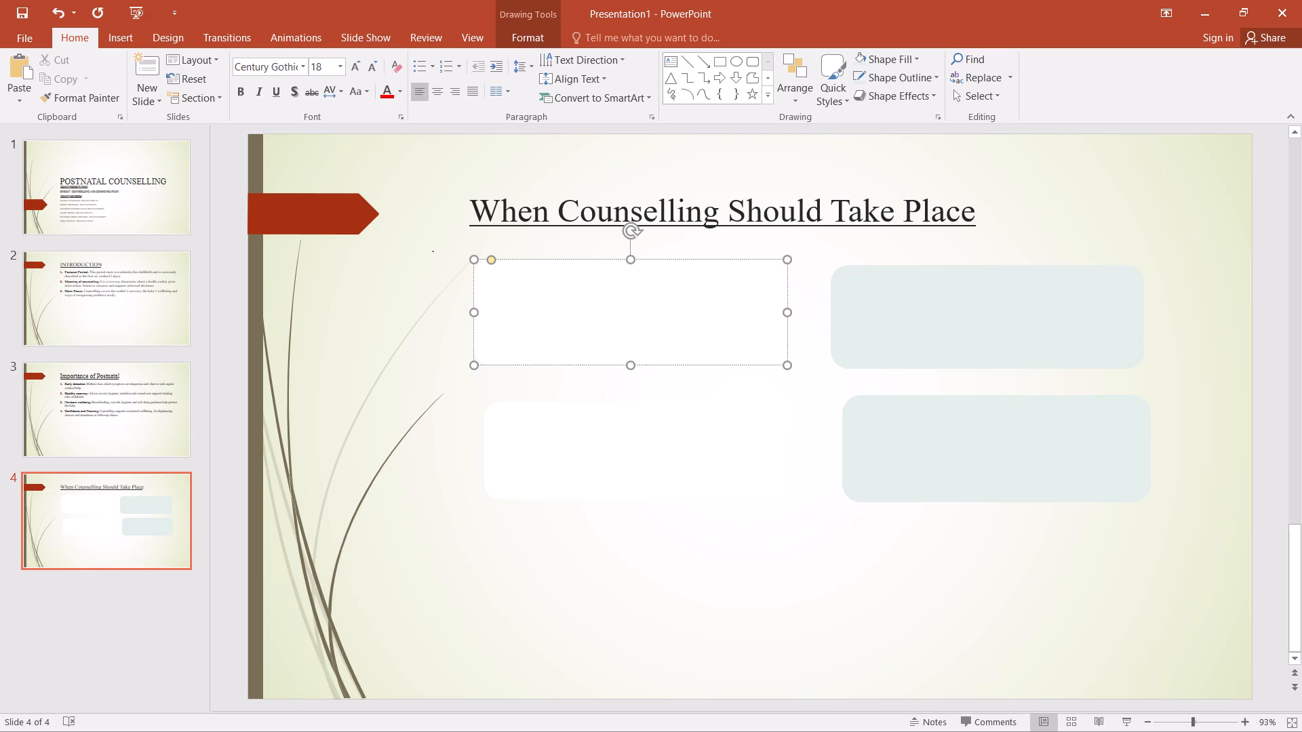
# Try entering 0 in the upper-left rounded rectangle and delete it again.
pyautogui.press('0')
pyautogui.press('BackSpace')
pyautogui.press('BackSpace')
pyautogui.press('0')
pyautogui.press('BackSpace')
# Open the shape formatting options for the upper-left rounded rectangle.
pyautogui.click(522, 37)
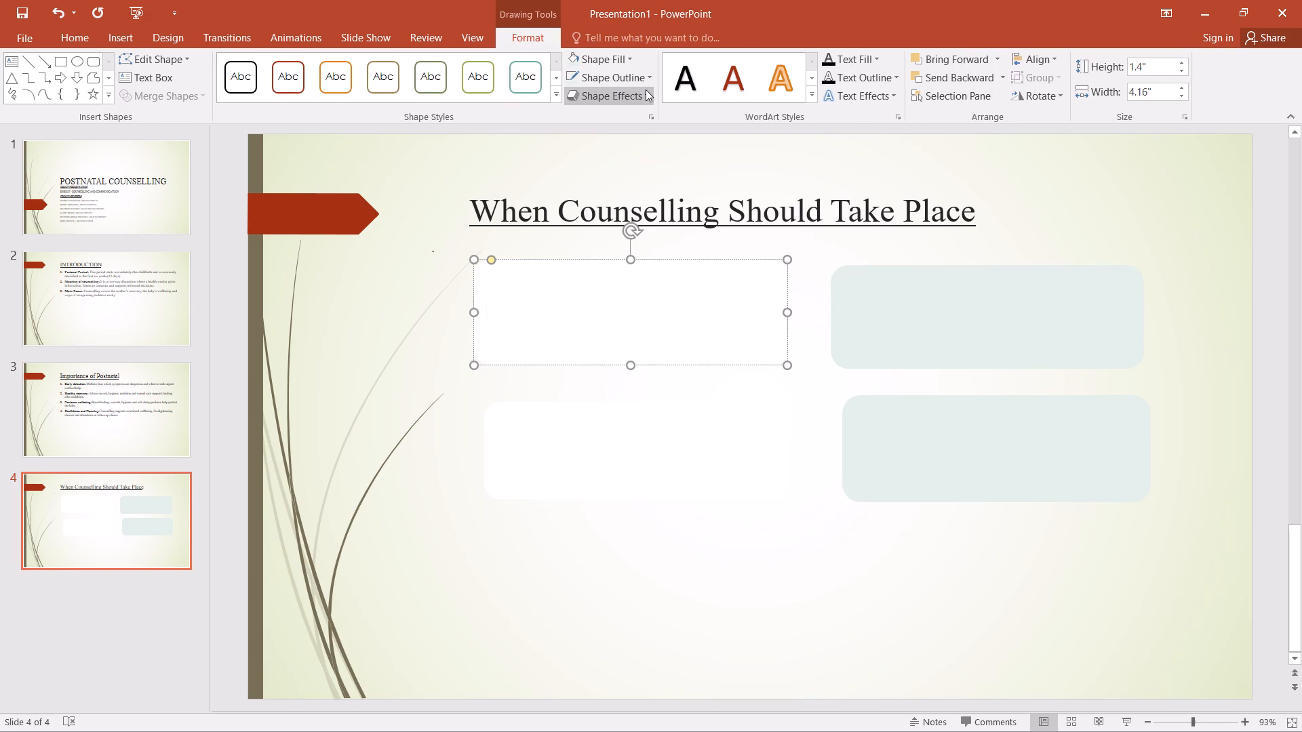
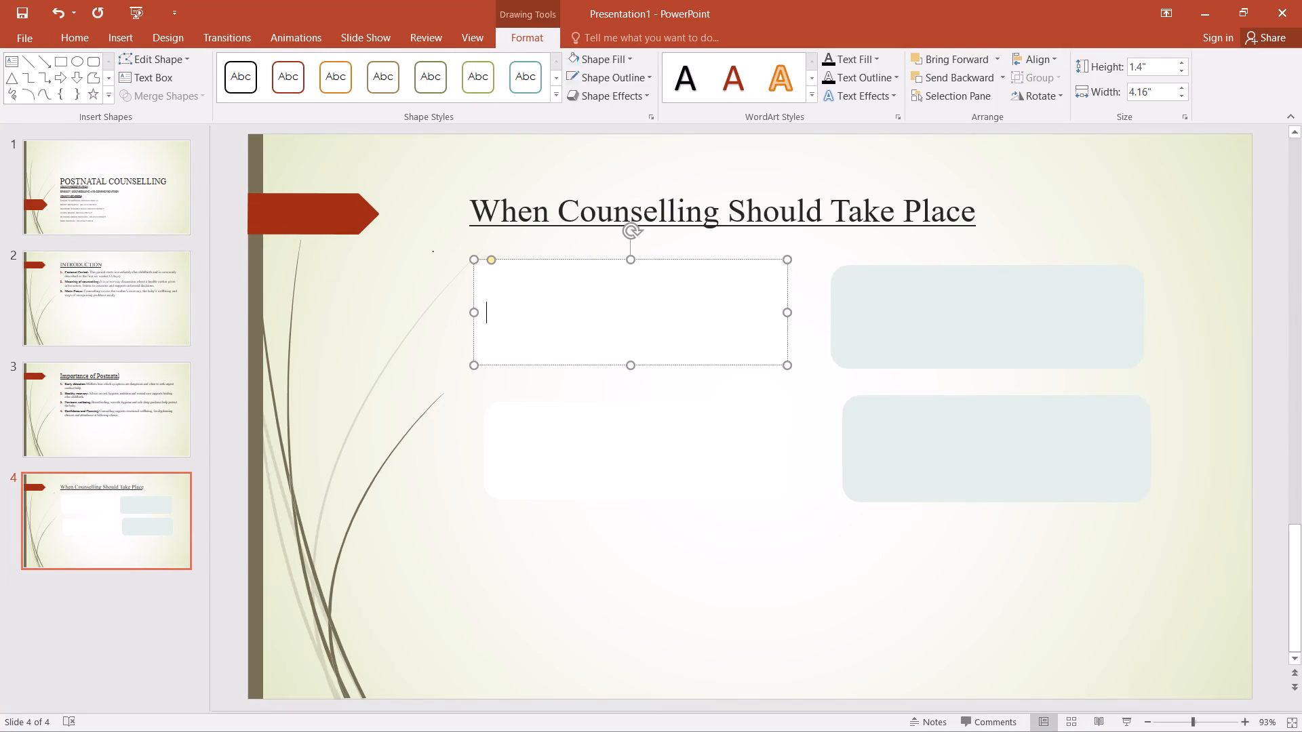
# Enter the sample text "b bb" in the upper-left rounded rectangle, clearing the stray characters first.
pyautogui.write('hj')
pyautogui.press('BackSpace')
pyautogui.press('BackSpace')
pyautogui.press('BackSpace')
pyautogui.press('BackSpace')
pyautogui.write('b bb')
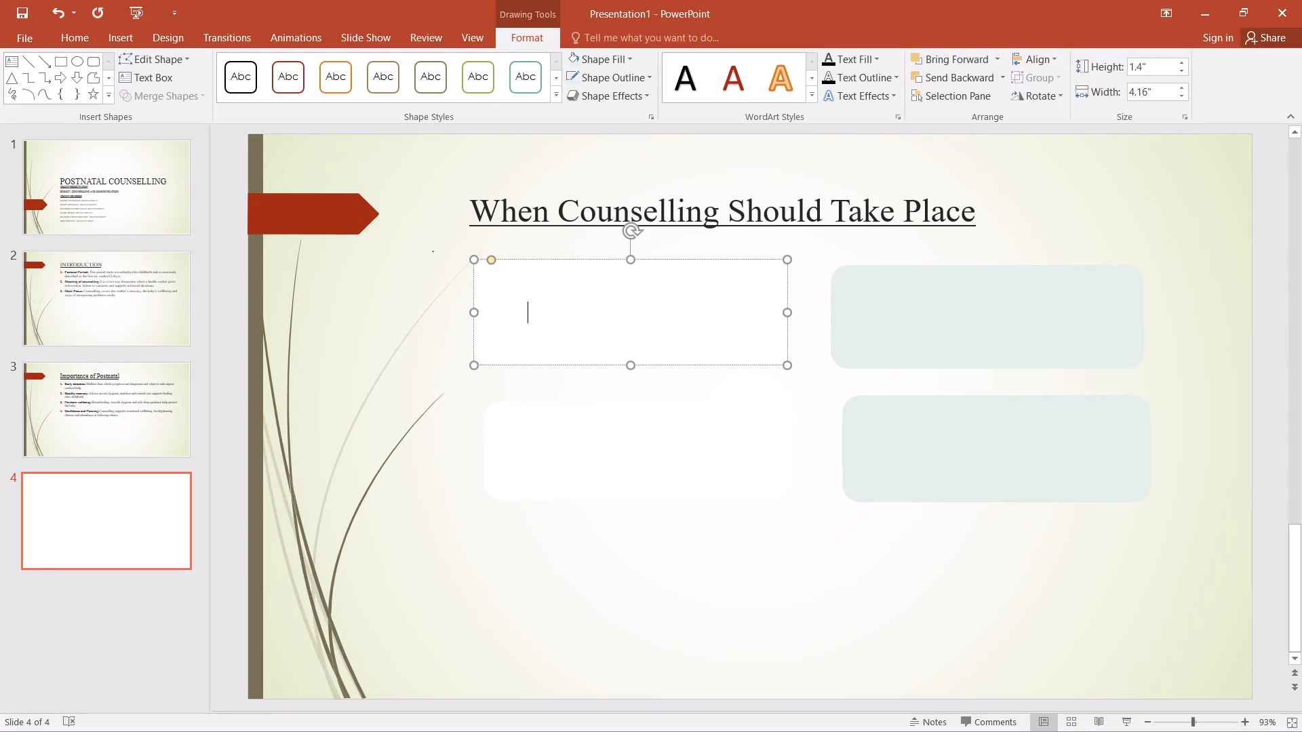
# Shift the upper-left rounded rectangle slightly left so its edge sits near the start of the title.
pyautogui.moveTo(602, 321); pyautogui.dragTo(514, 308)
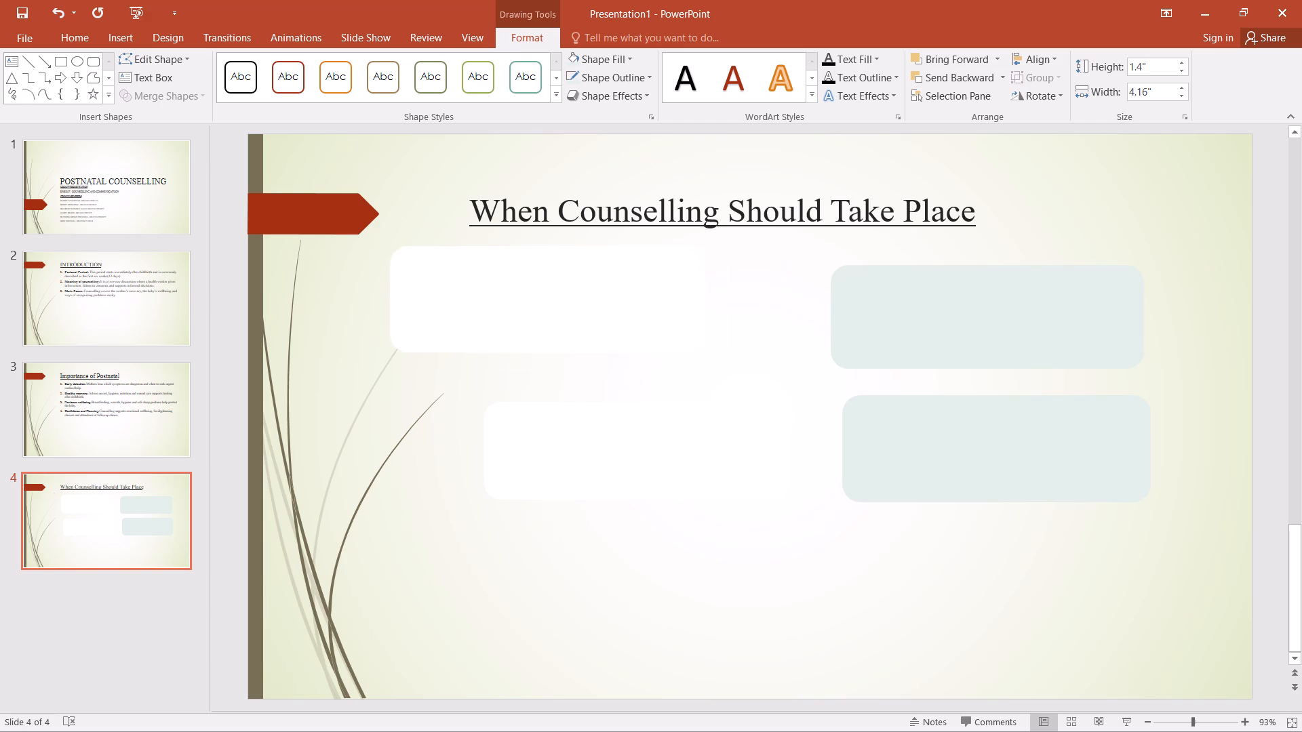
pyautogui.moveTo(514, 308); pyautogui.dragTo(590, 323)
pyautogui.click(590, 323)
pyautogui.click(590, 323)
# Set the font colour of the sample text in the upper-left rounded rectangle to black.
pyautogui.click(564, 315)
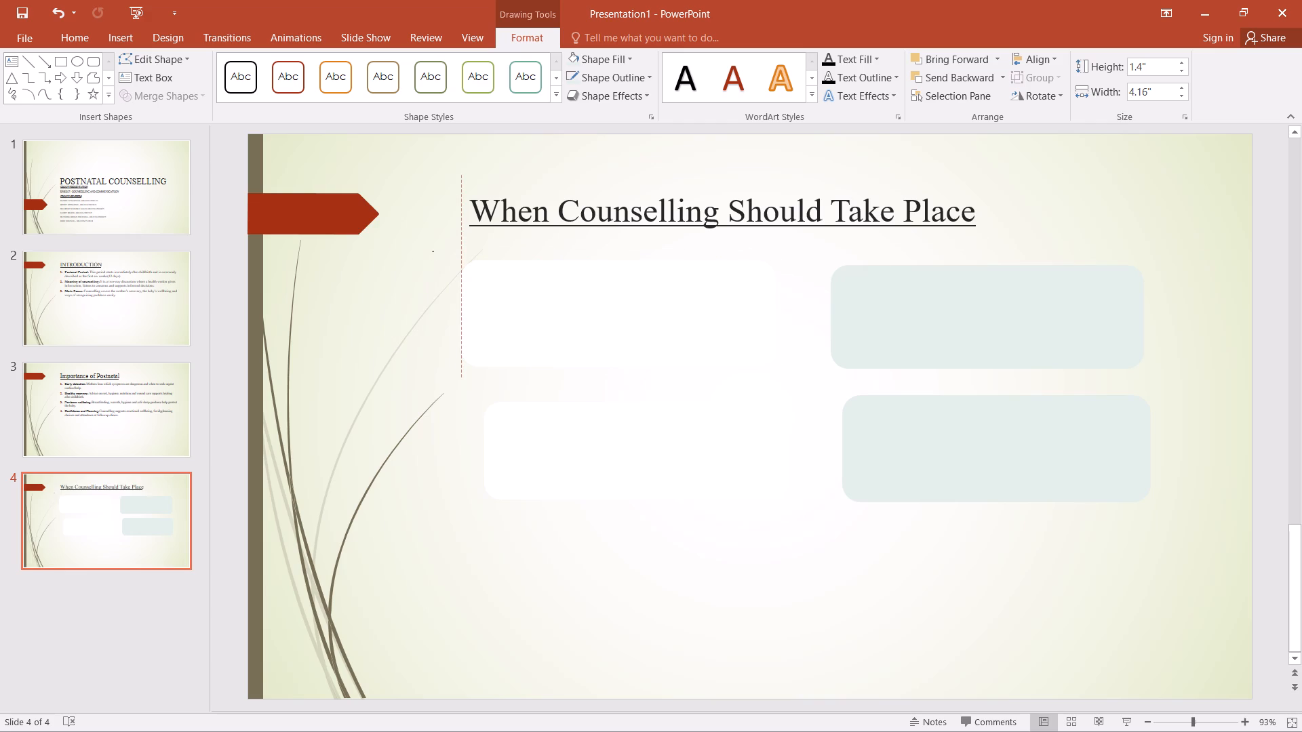
pyautogui.click(564, 314)
pyautogui.click(549, 311)
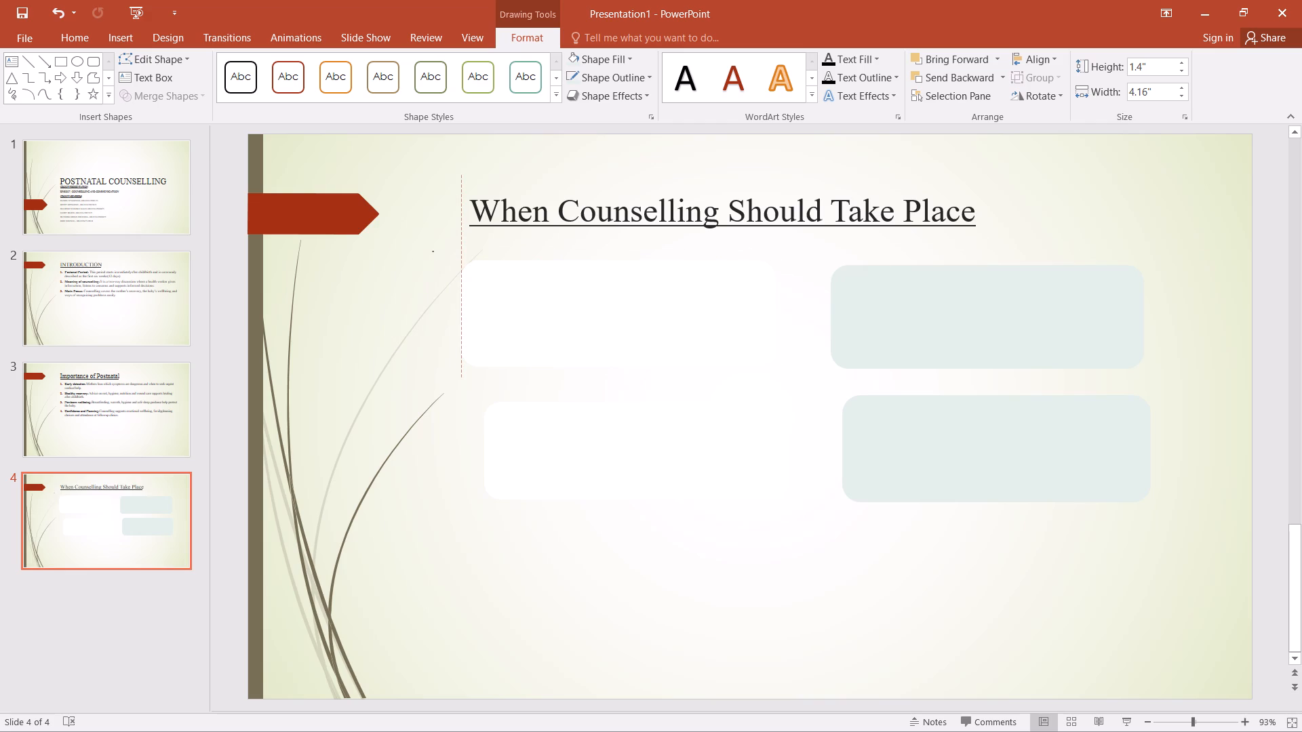
pyautogui.click(505, 310)
pyautogui.moveTo(505, 310); pyautogui.dragTo(473, 312)
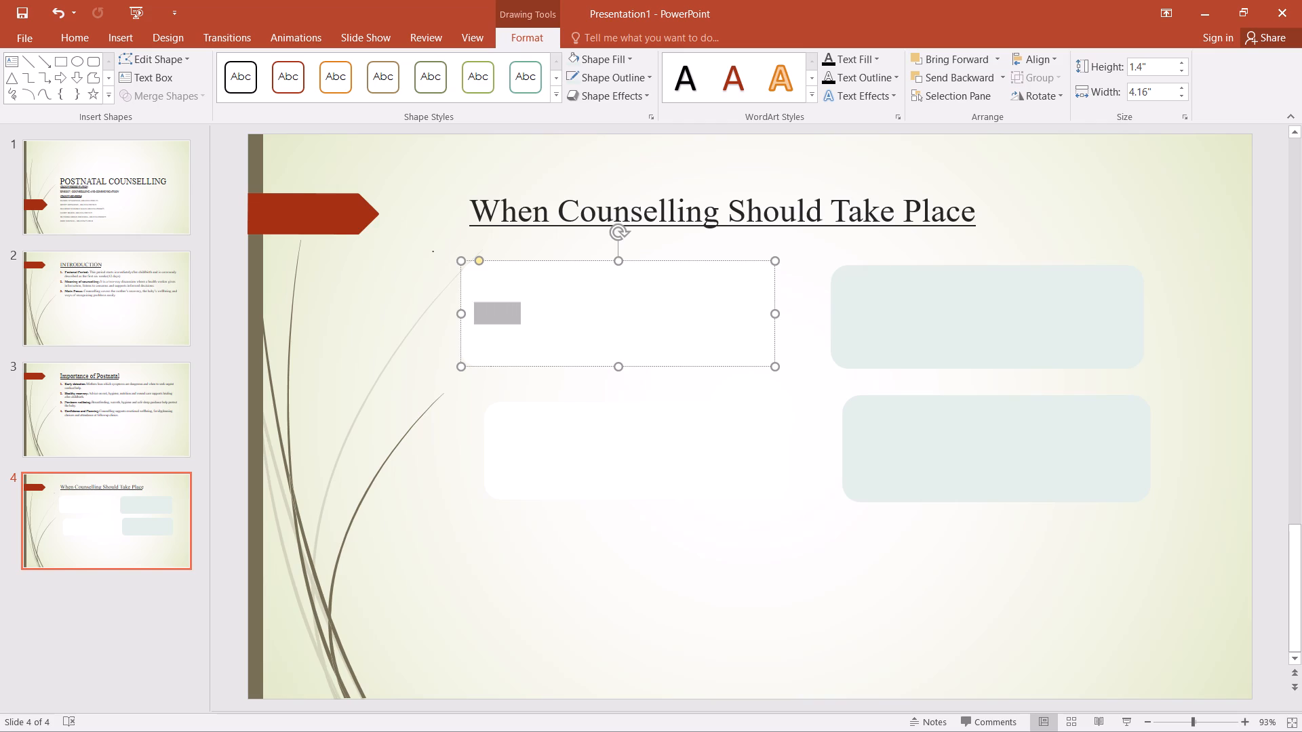
pyautogui.moveTo(473, 312); pyautogui.dragTo(471, 312)
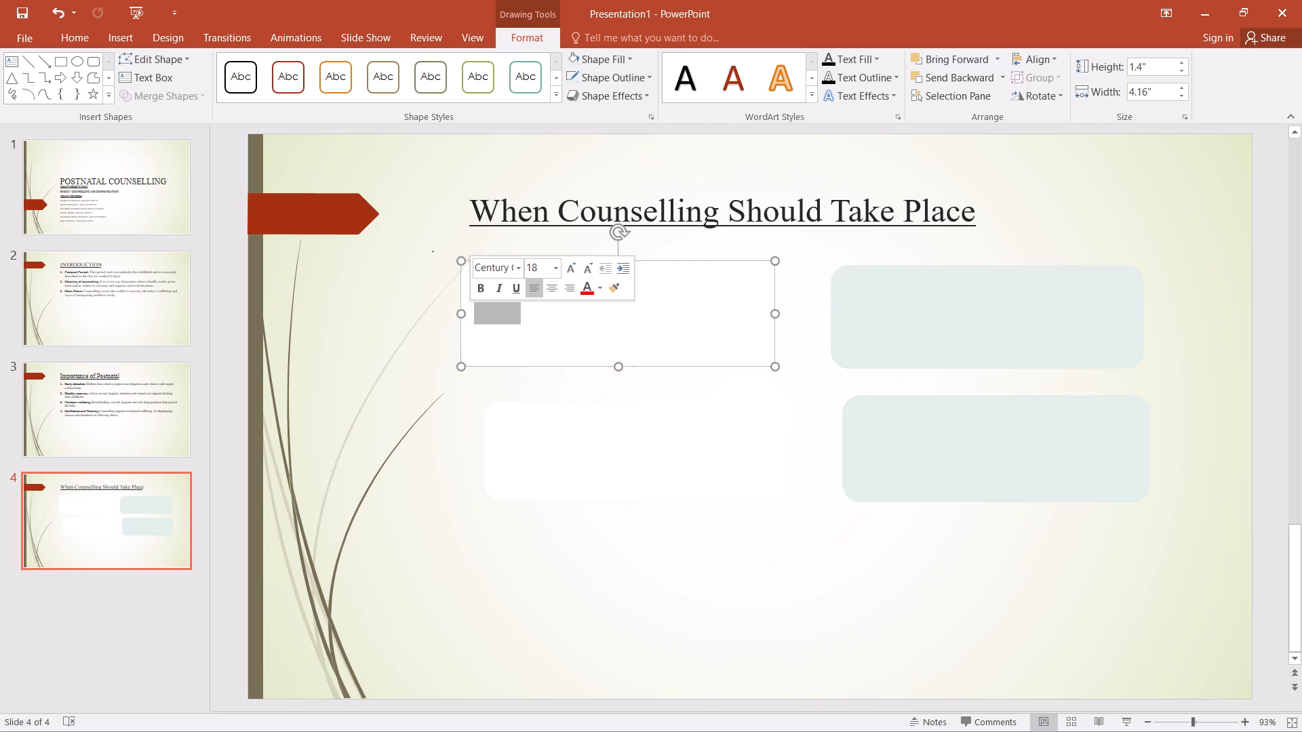
pyautogui.click(76, 36)
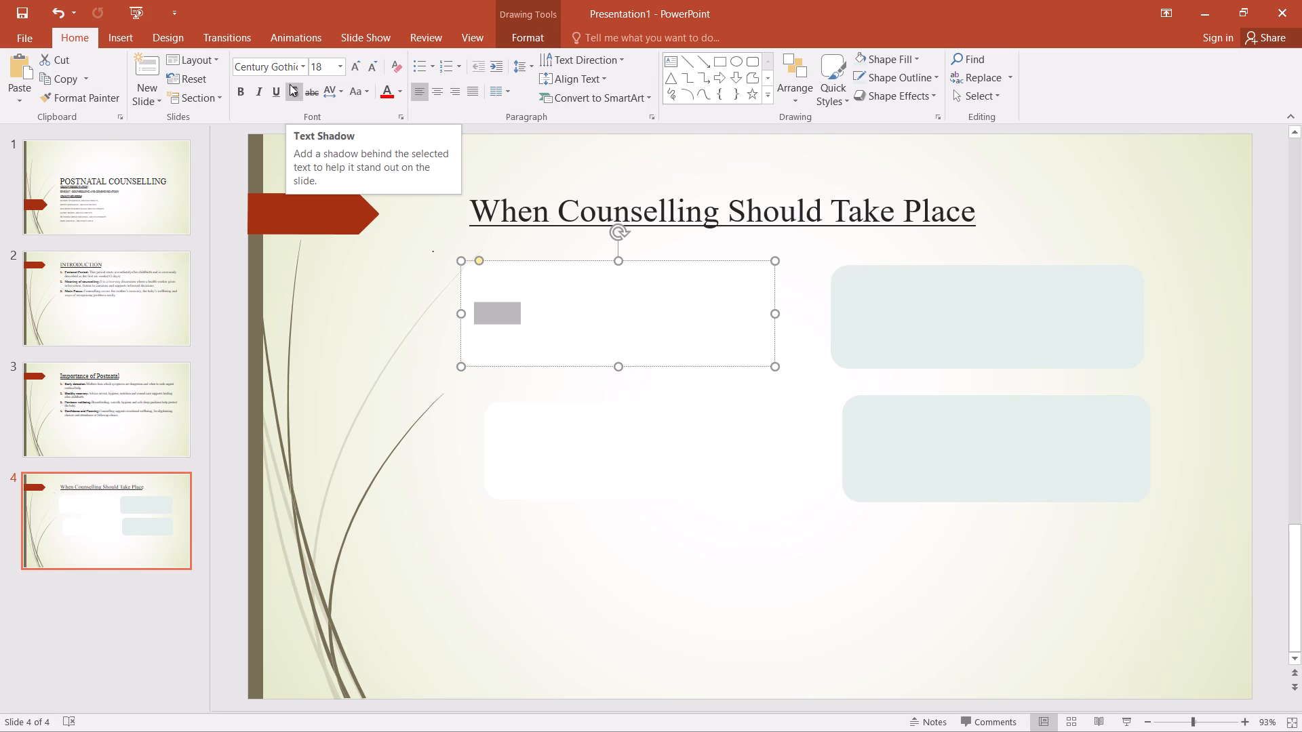
pyautogui.click(431, 111)
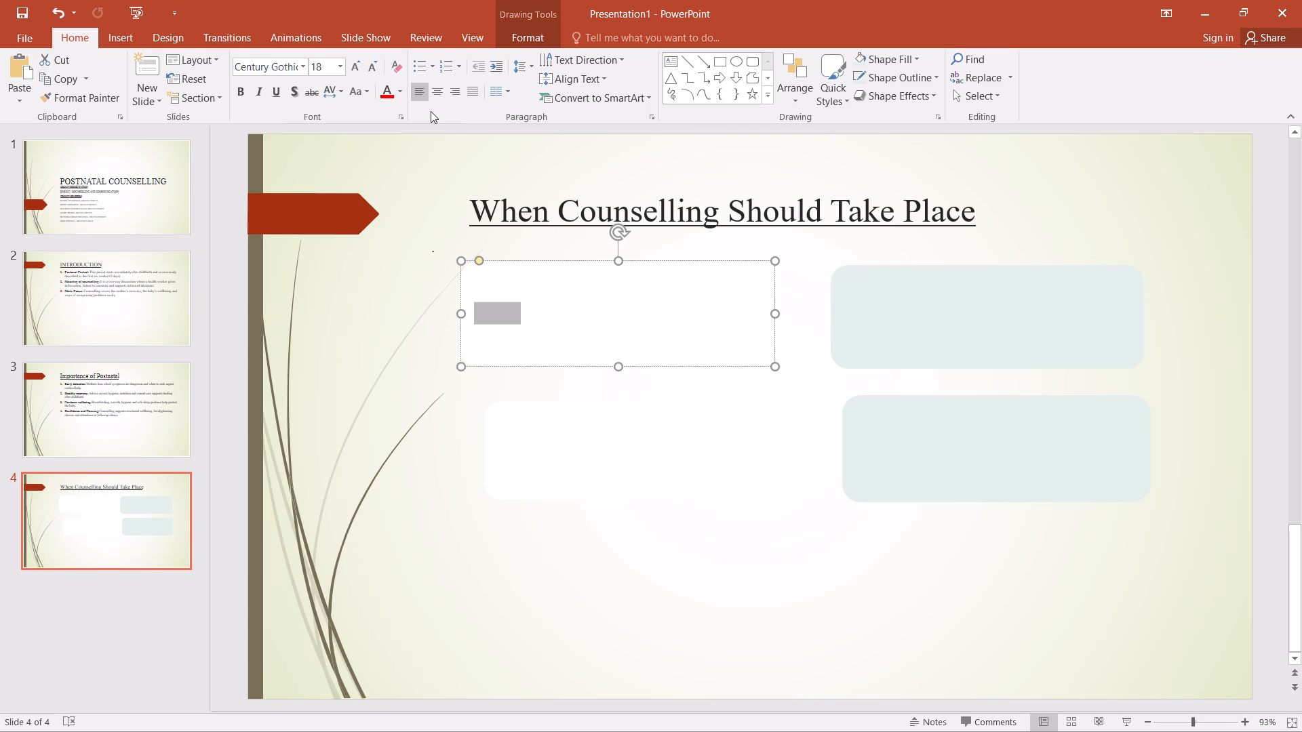
pyautogui.click(403, 89)
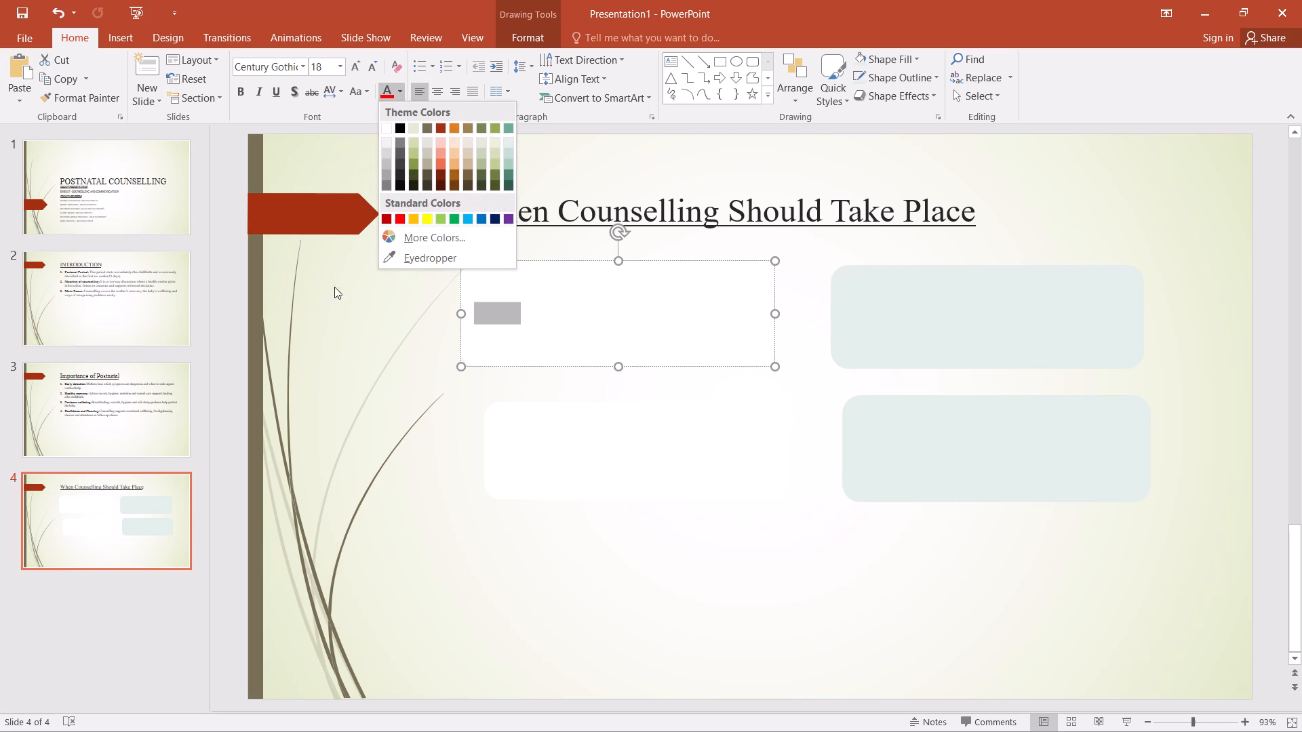
pyautogui.click(331, 373)
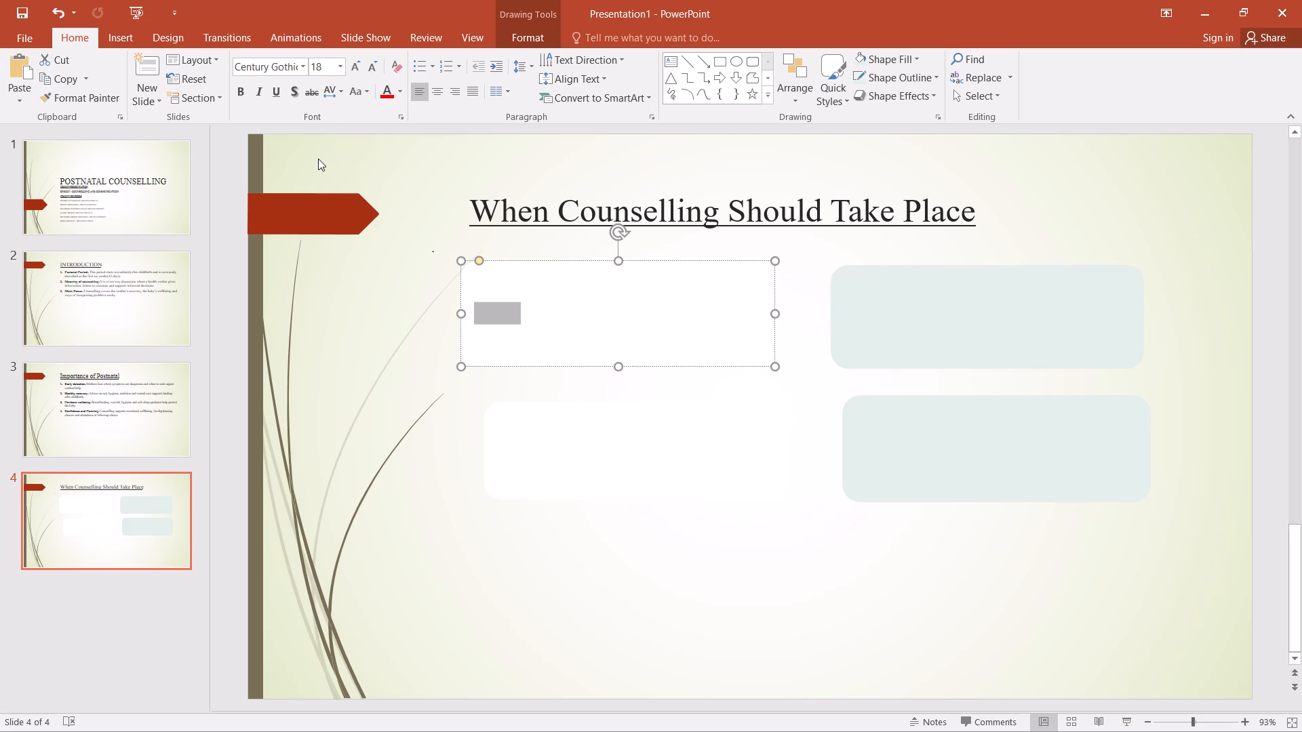
pyautogui.click(400, 96)
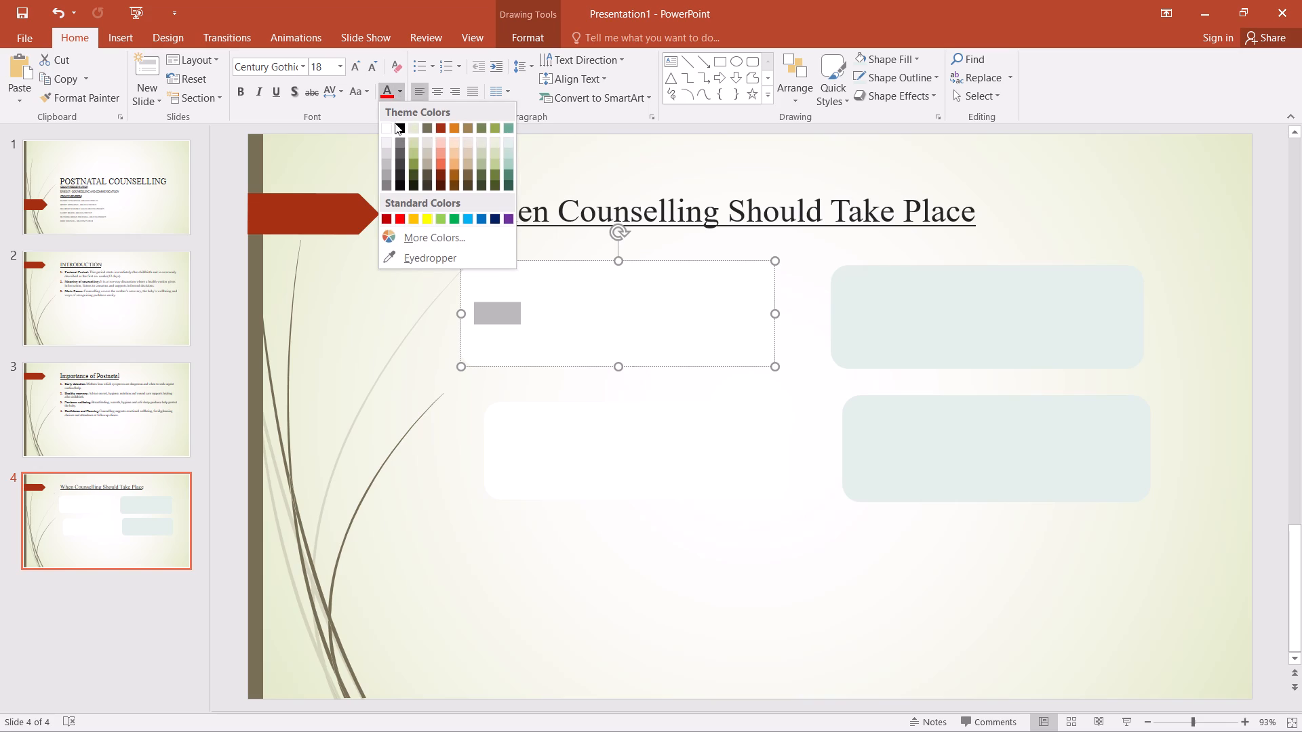
pyautogui.click(398, 126)
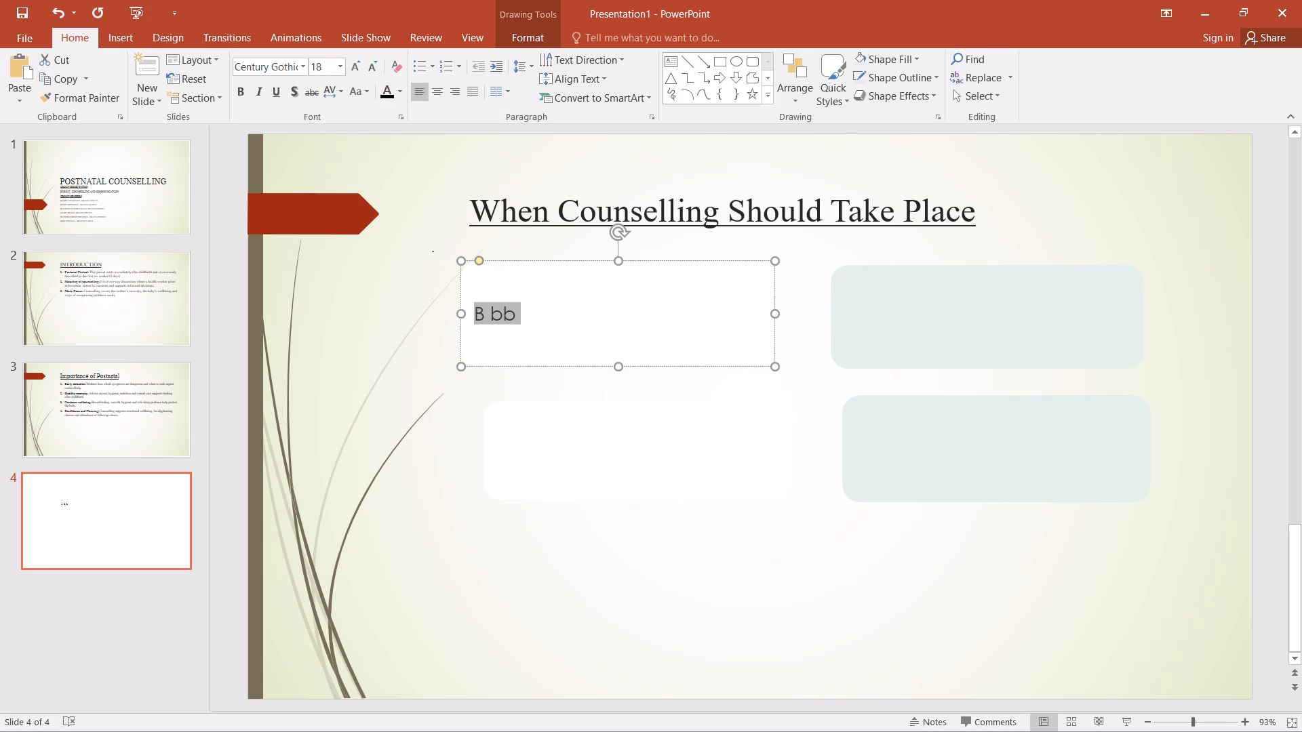
# Replace the sample text in the upper-left rounded rectangle with 01.
pyautogui.click(574, 304)
pyautogui.click(541, 320)
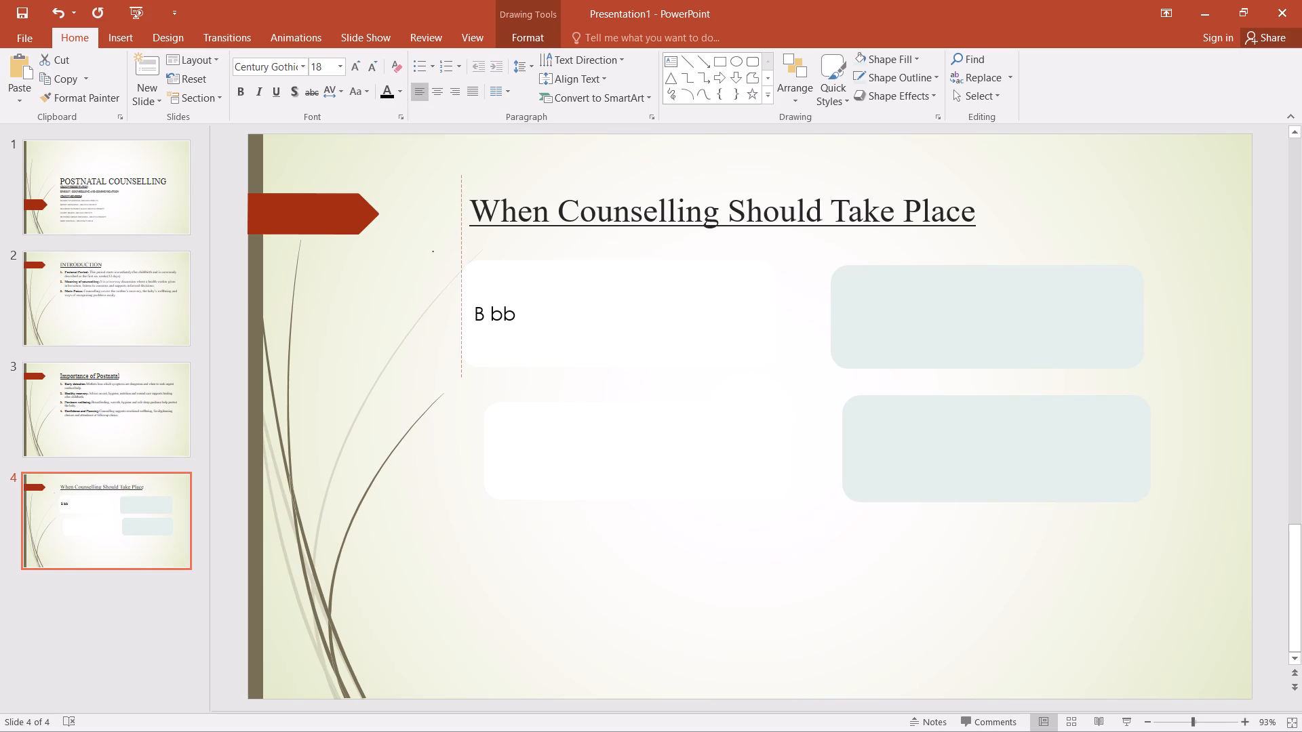
pyautogui.click(526, 319)
pyautogui.click(513, 312)
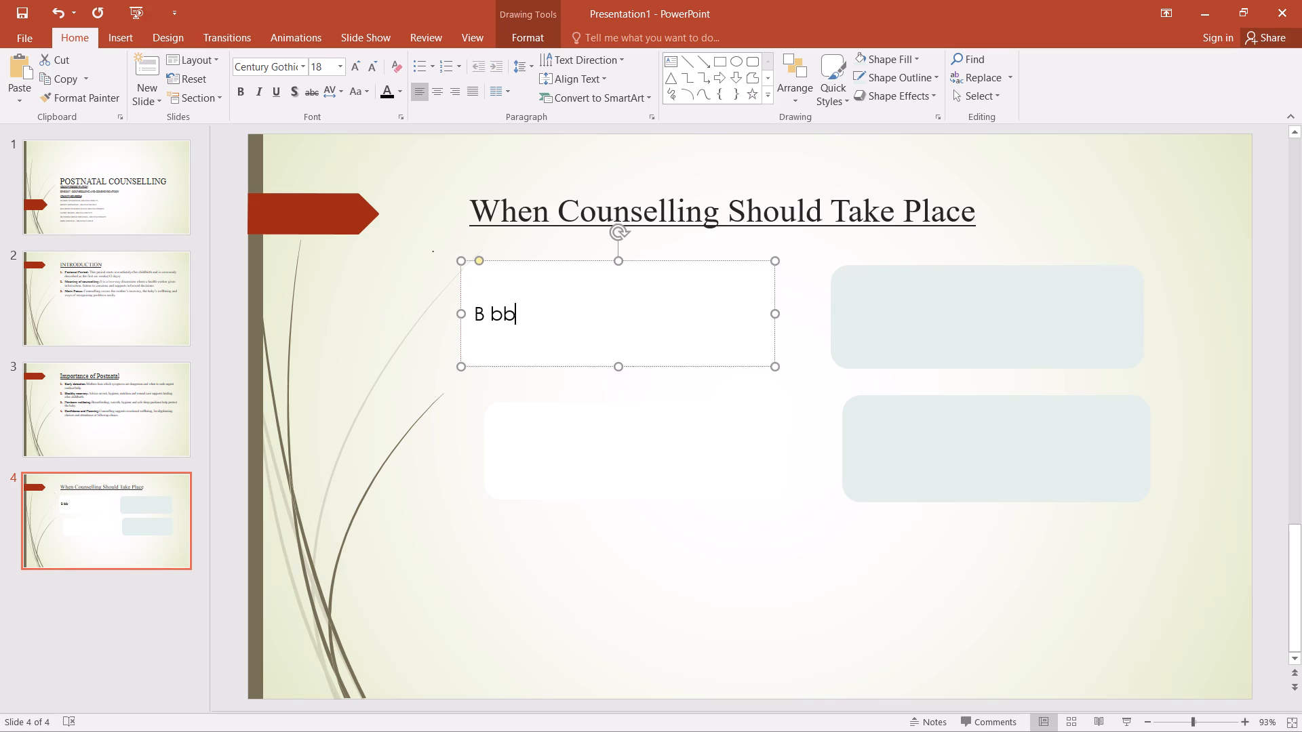
pyautogui.press('BackSpace')
pyautogui.press('BackSpace')
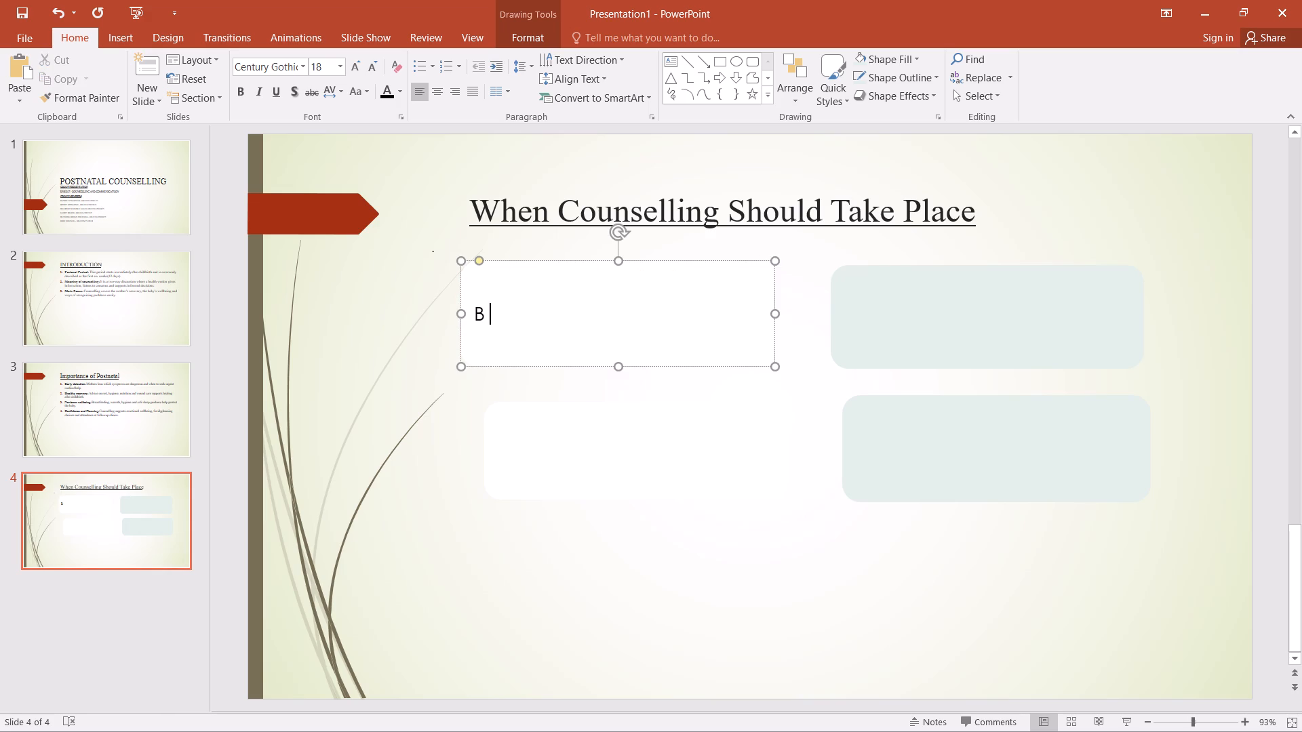
pyautogui.write('021')
pyautogui.press('BackSpace')
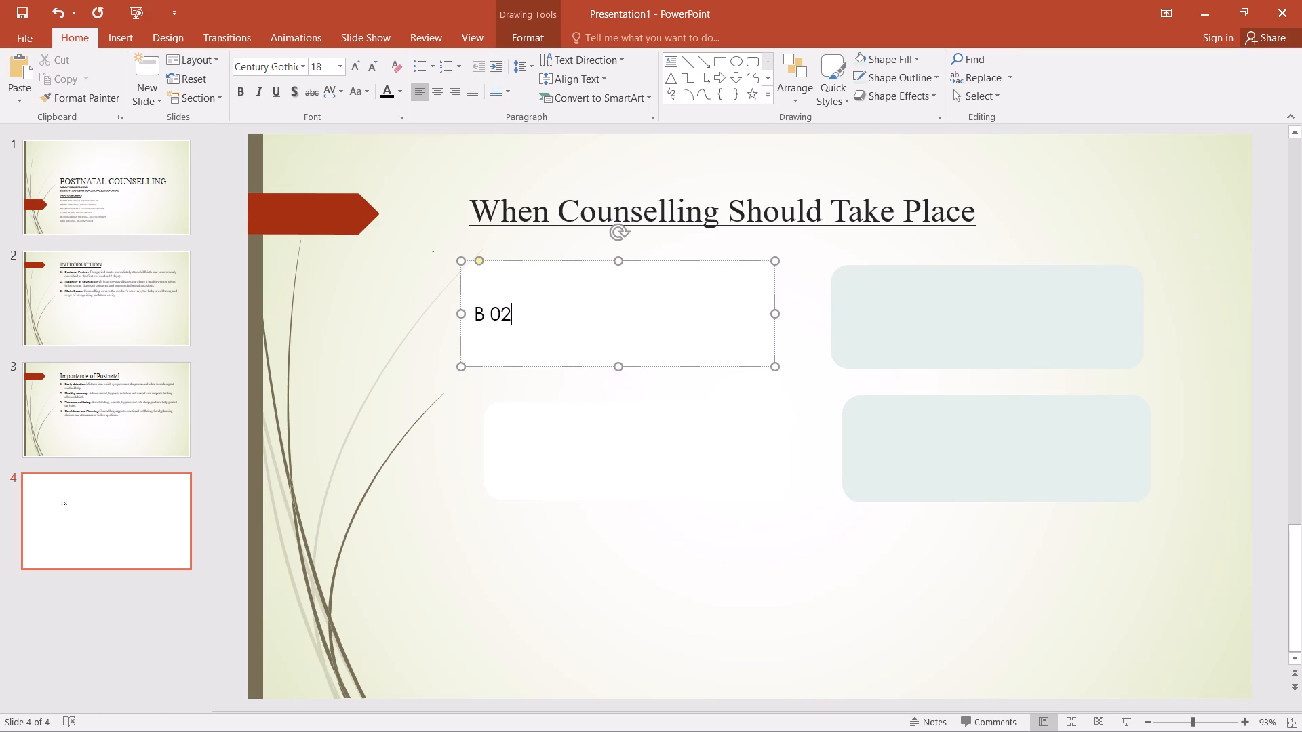
pyautogui.press('BackSpace')
pyautogui.press('1')
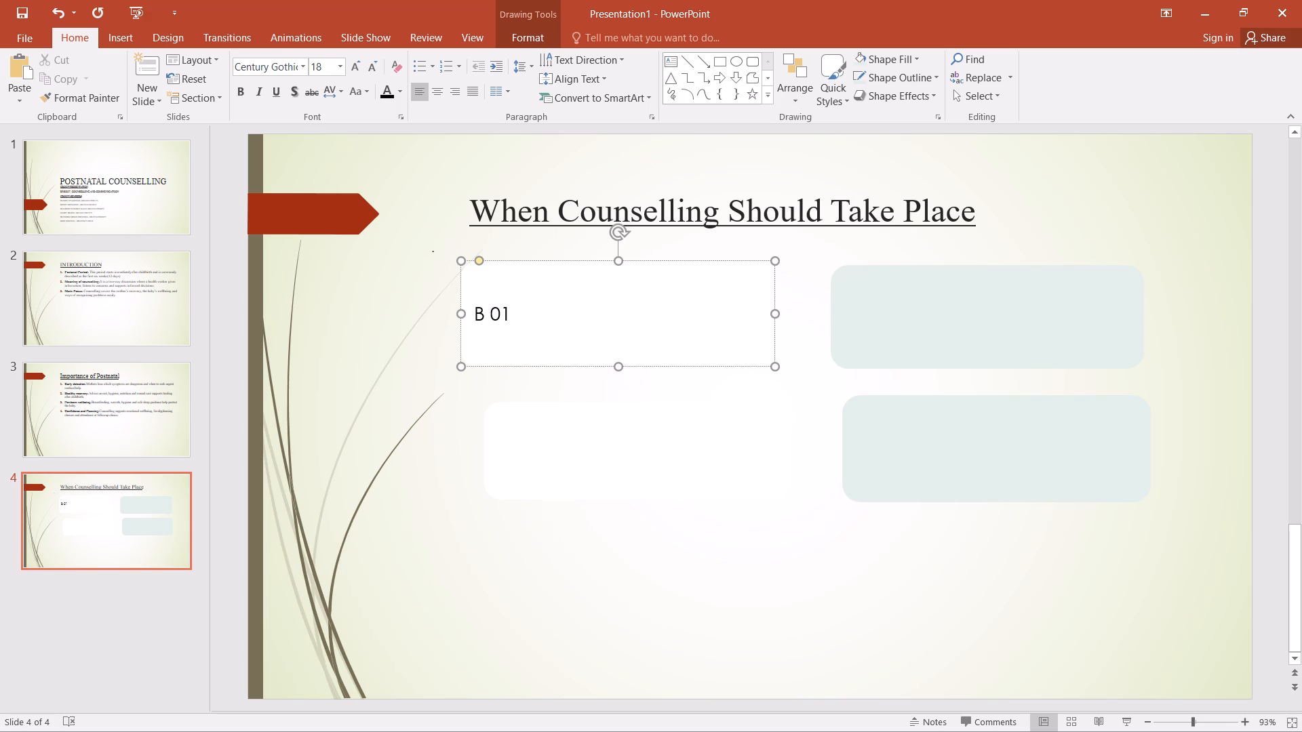
pyautogui.click(494, 312)
pyautogui.press('BackSpace')
pyautogui.press('BackSpace')
pyautogui.press('BackSpace')
# Add "After delivery" after the 01 in the upper-left rounded rectangle, separated by two spaces.
pyautogui.click(513, 310)
pyautogui.doubleClick(513, 310)
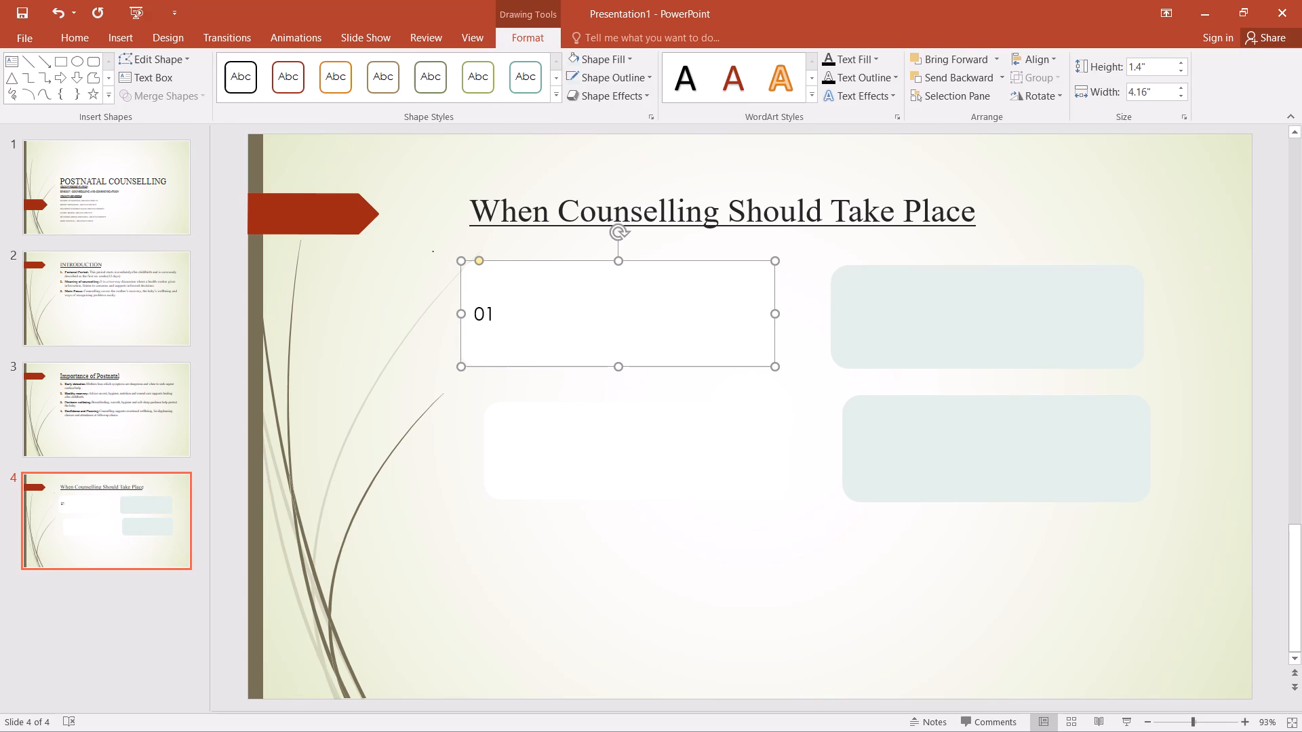
pyautogui.press('Right')
pyautogui.doubleClick(513, 310)
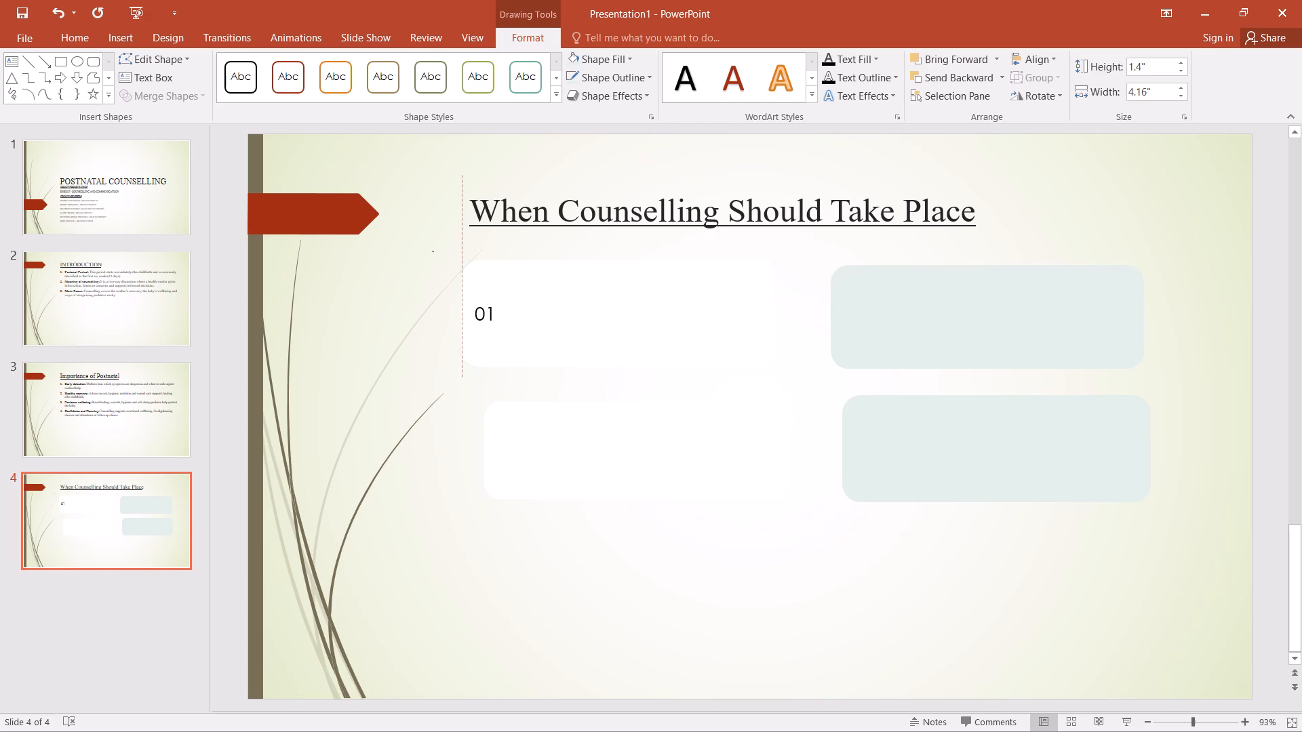
pyautogui.click(507, 320)
pyautogui.click(495, 313)
pyautogui.press('space')
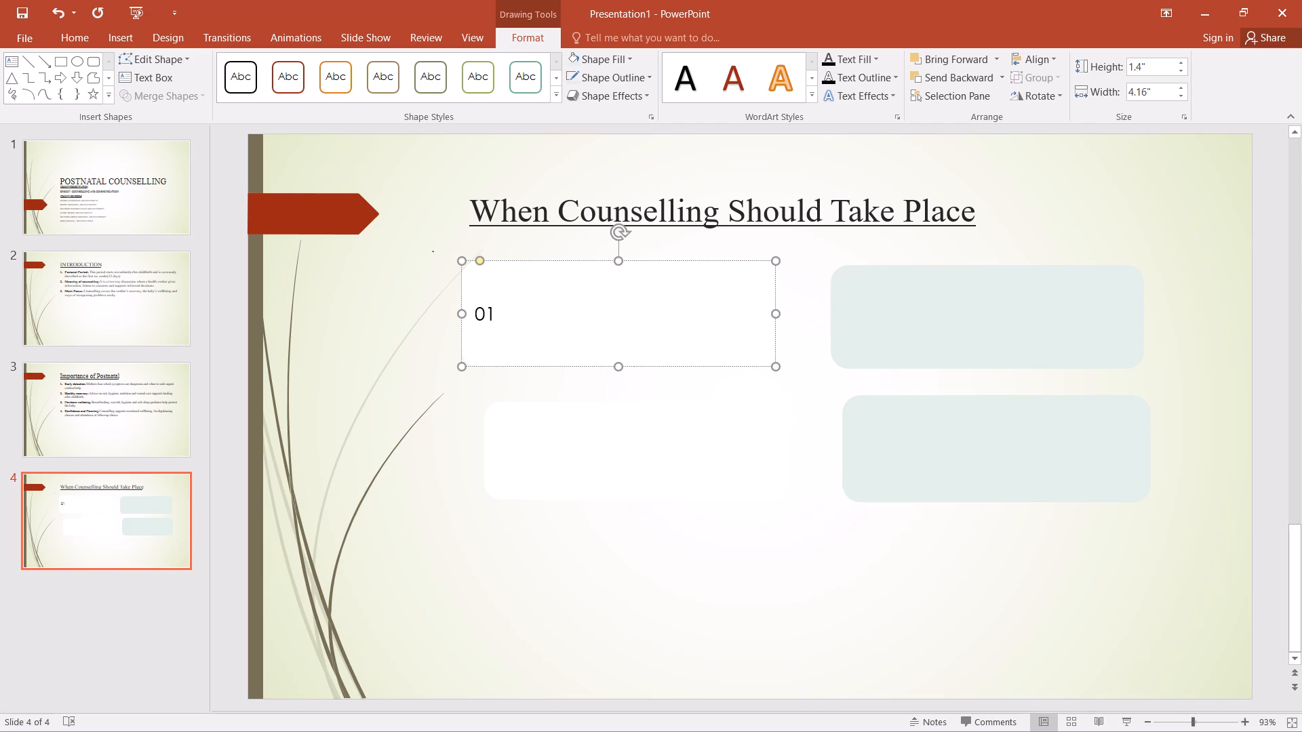
pyautogui.press('space')
pyautogui.hotkey('shift', 'a')
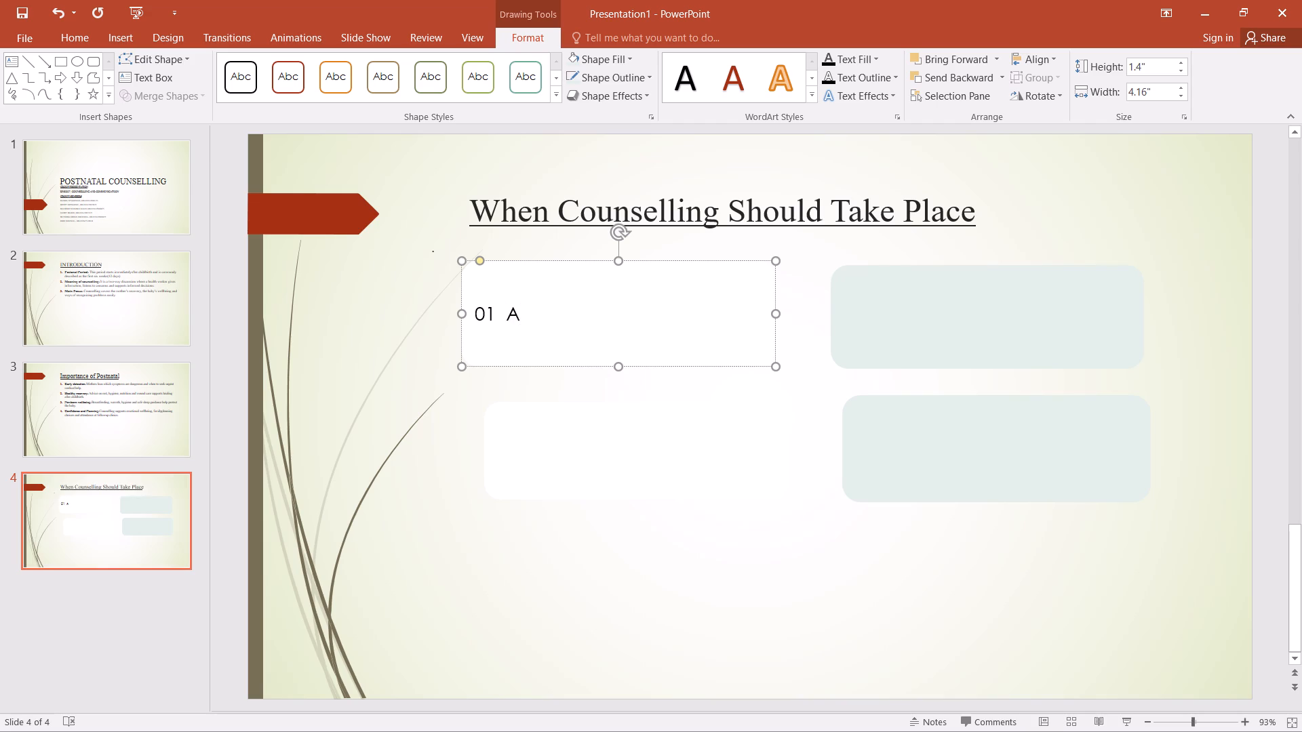
pyautogui.write('fter')
pyautogui.press('space')
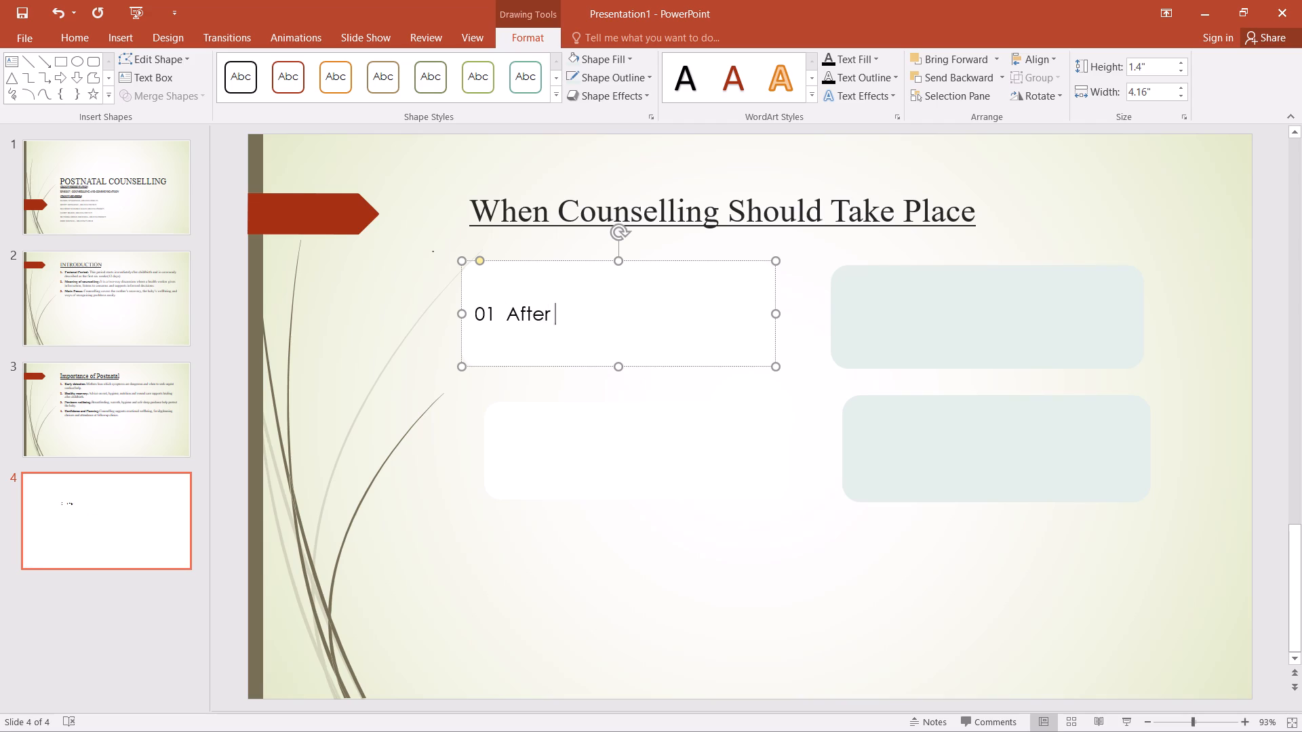
pyautogui.write('delivery')
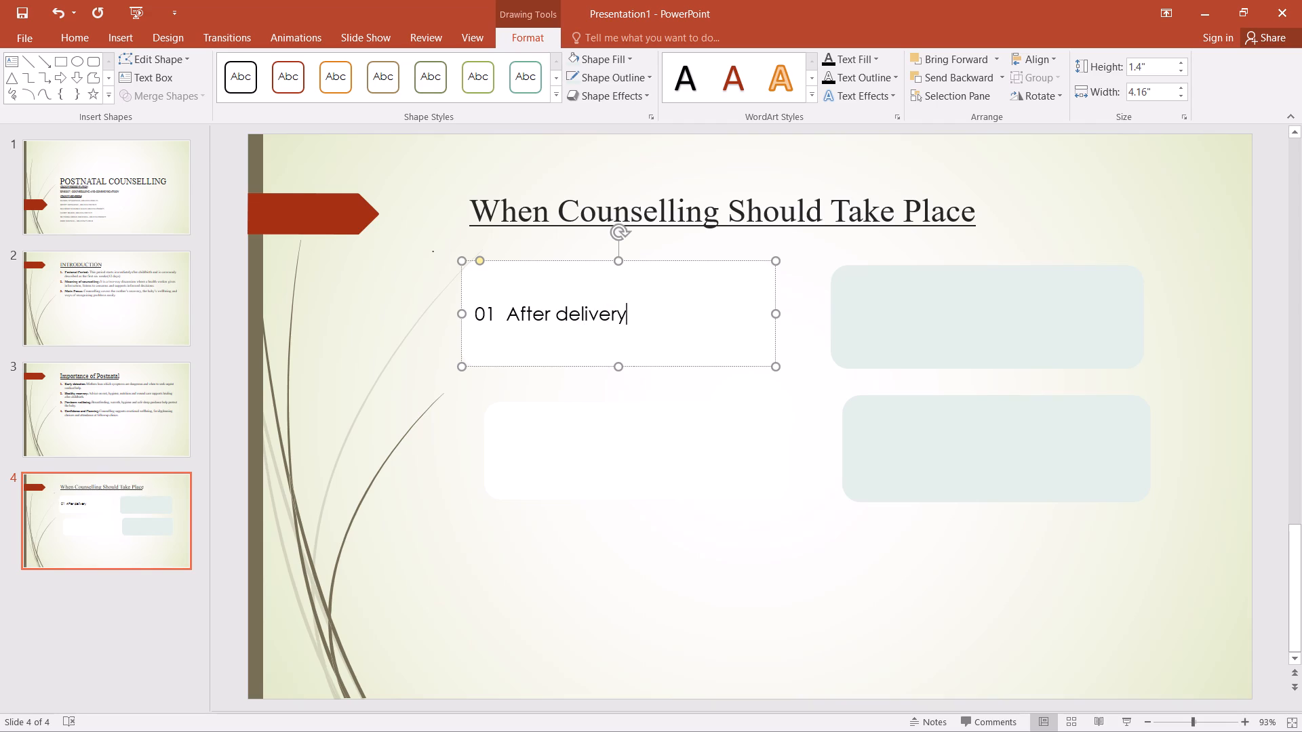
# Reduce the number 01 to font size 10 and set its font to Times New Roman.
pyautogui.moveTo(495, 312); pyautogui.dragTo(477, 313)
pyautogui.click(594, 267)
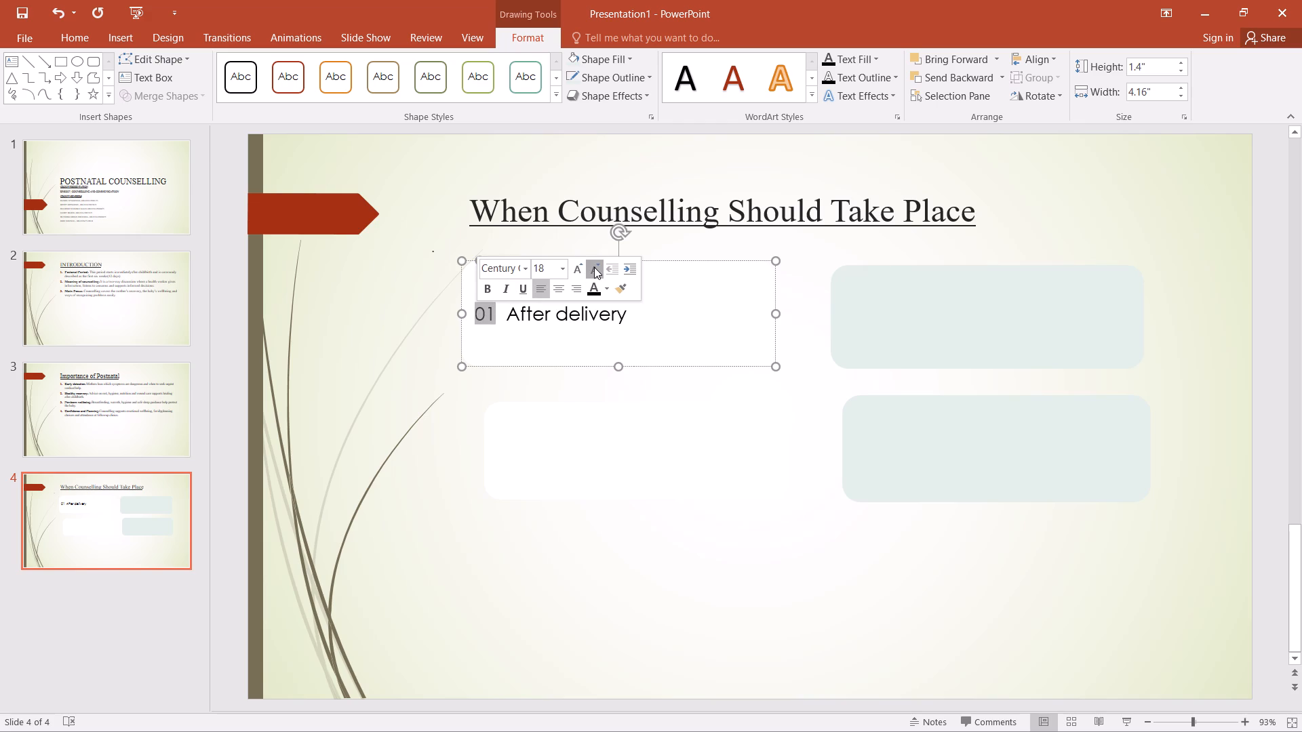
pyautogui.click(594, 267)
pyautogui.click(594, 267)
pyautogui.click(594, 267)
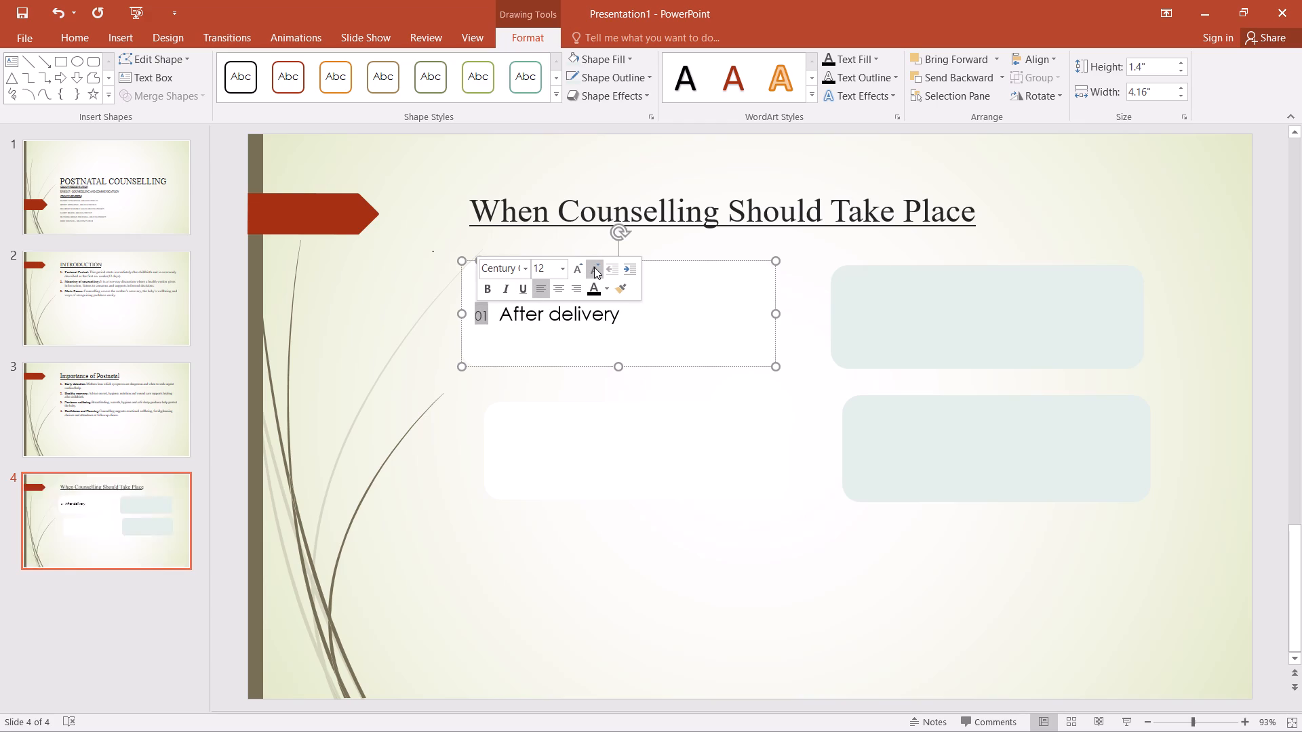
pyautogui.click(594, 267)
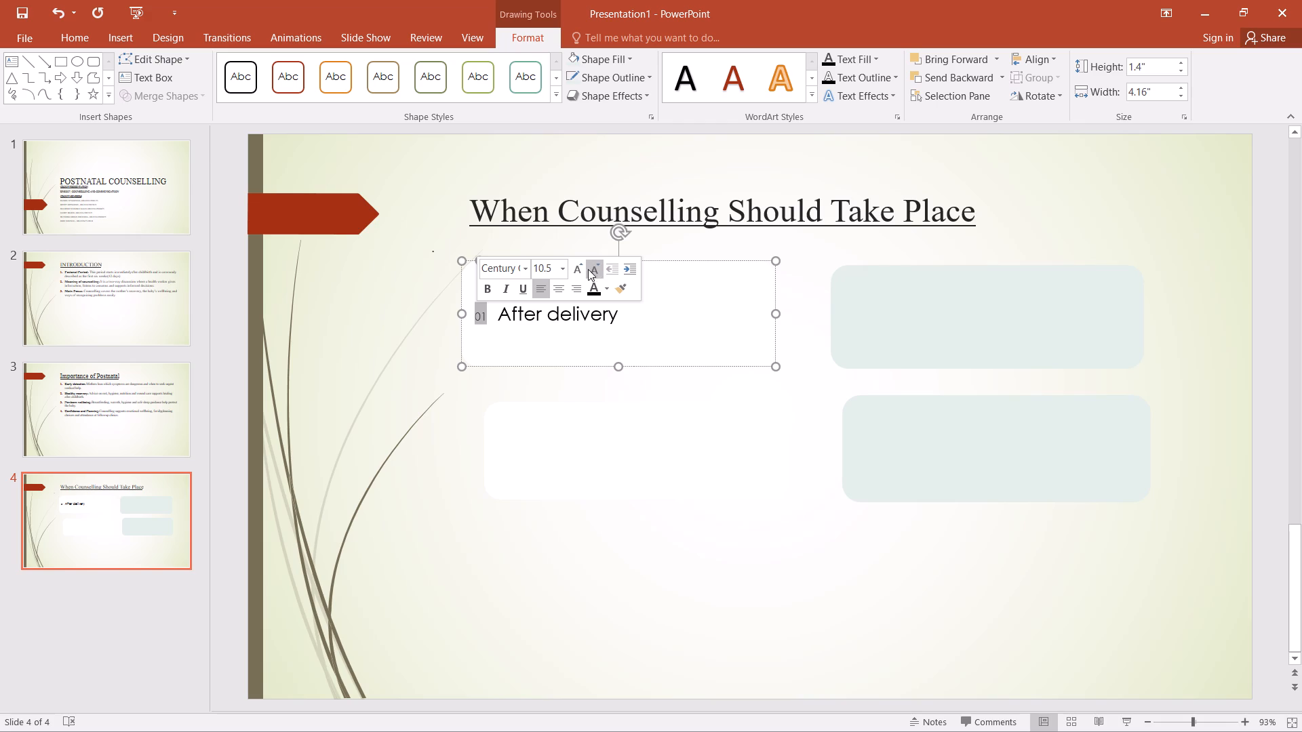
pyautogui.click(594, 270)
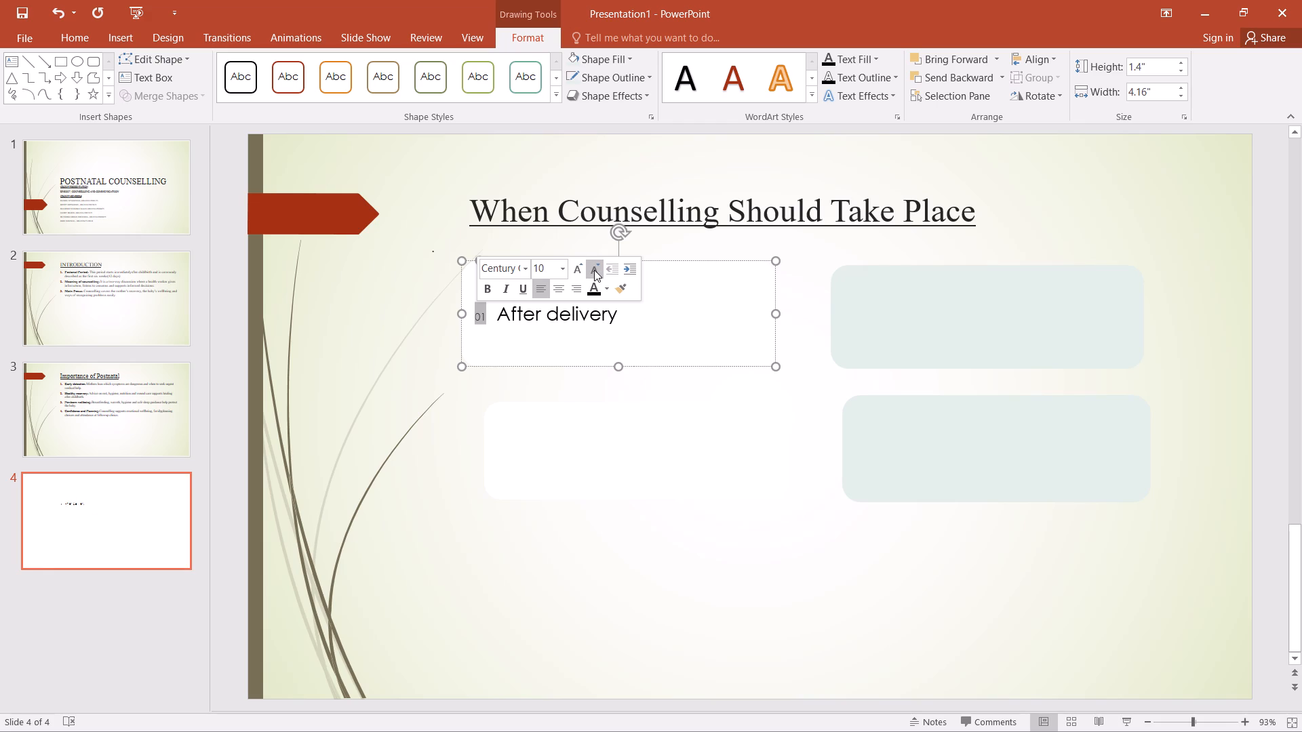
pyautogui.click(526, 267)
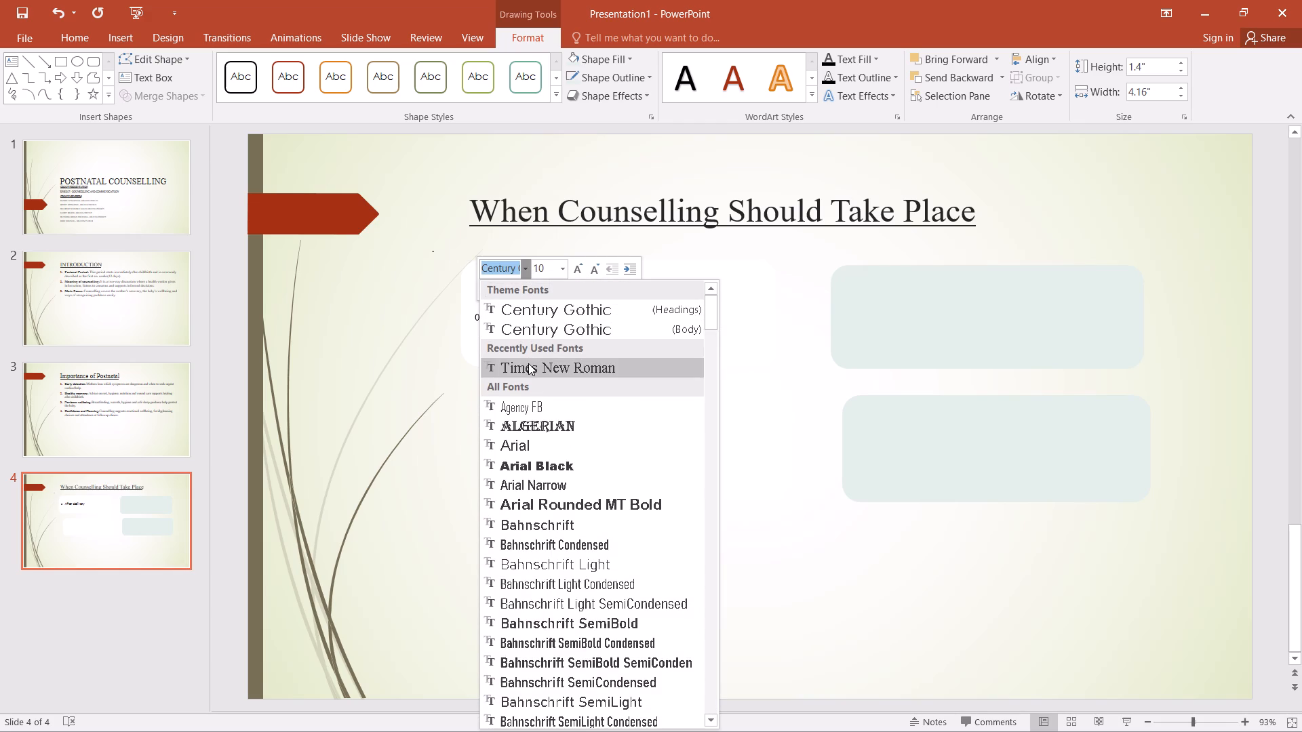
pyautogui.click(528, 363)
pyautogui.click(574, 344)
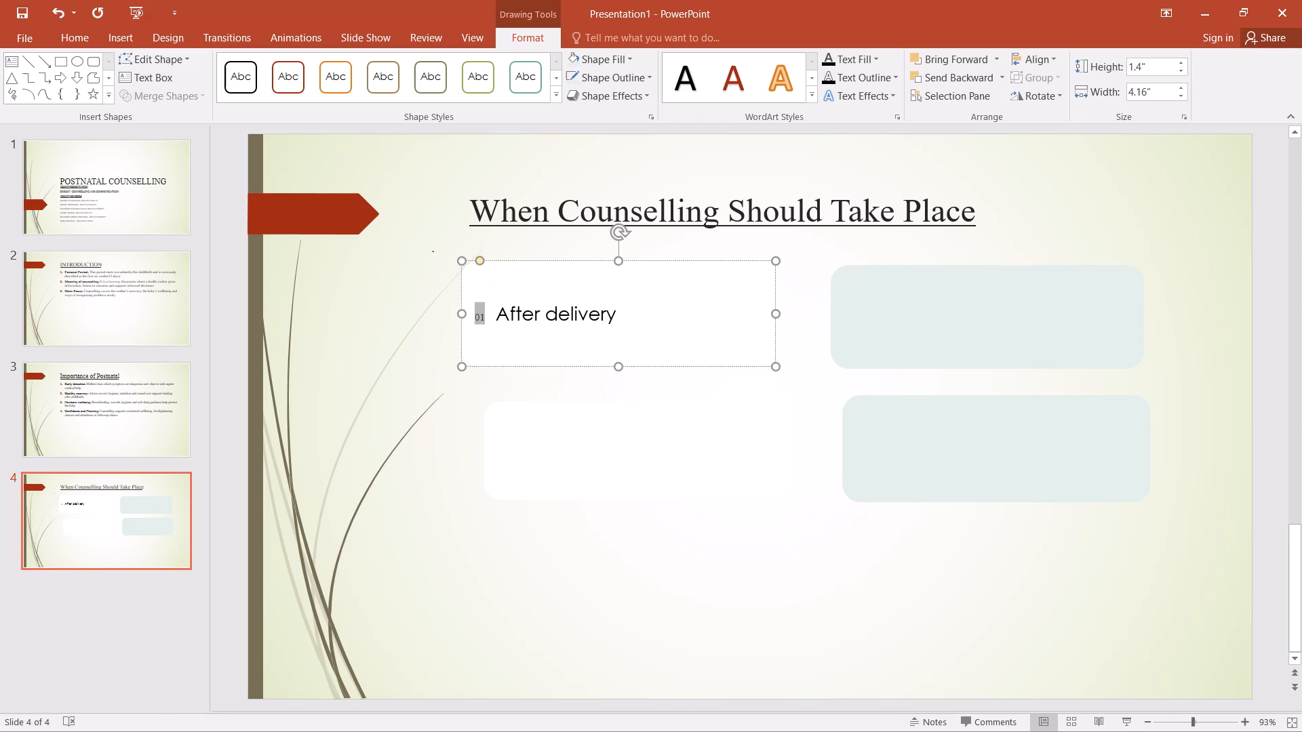
# Start an unnumbered line below "After delivery" and indent it to line up with the text above.
pyautogui.click(627, 317)
pyautogui.click(627, 317)
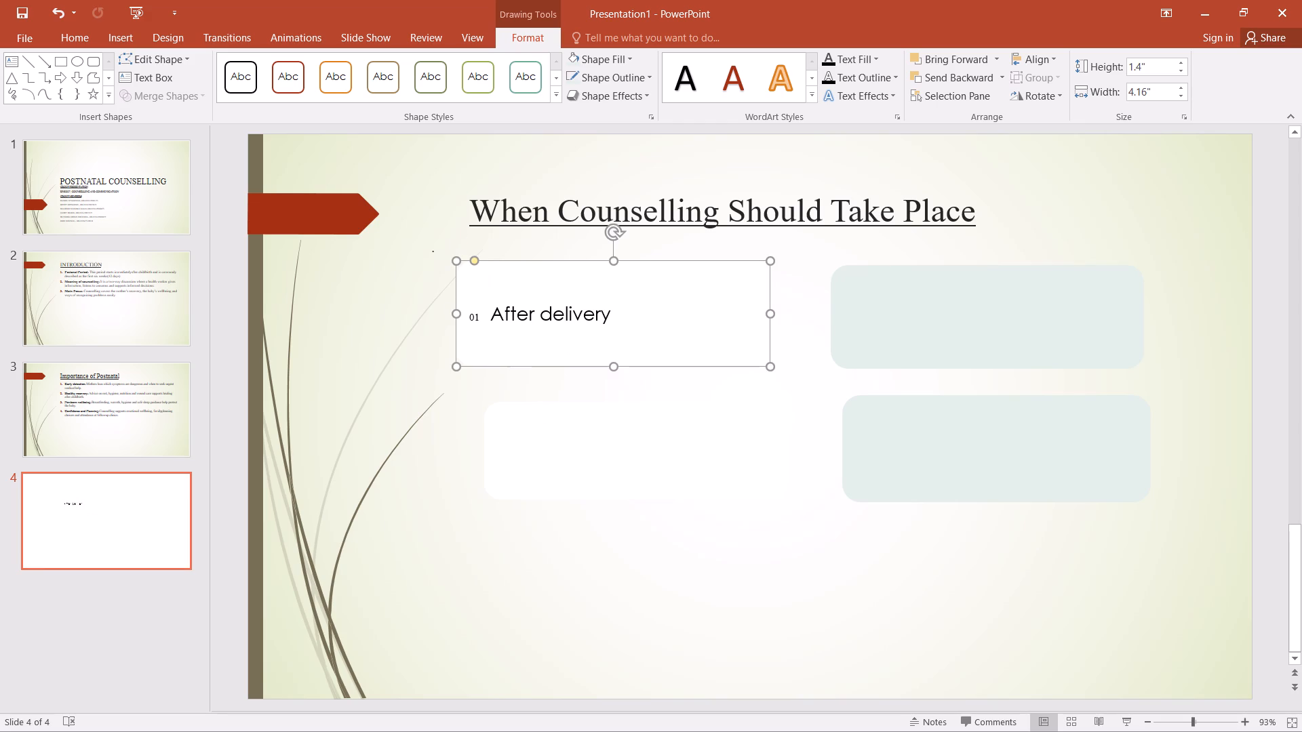
pyautogui.click(586, 314)
pyautogui.click(608, 319)
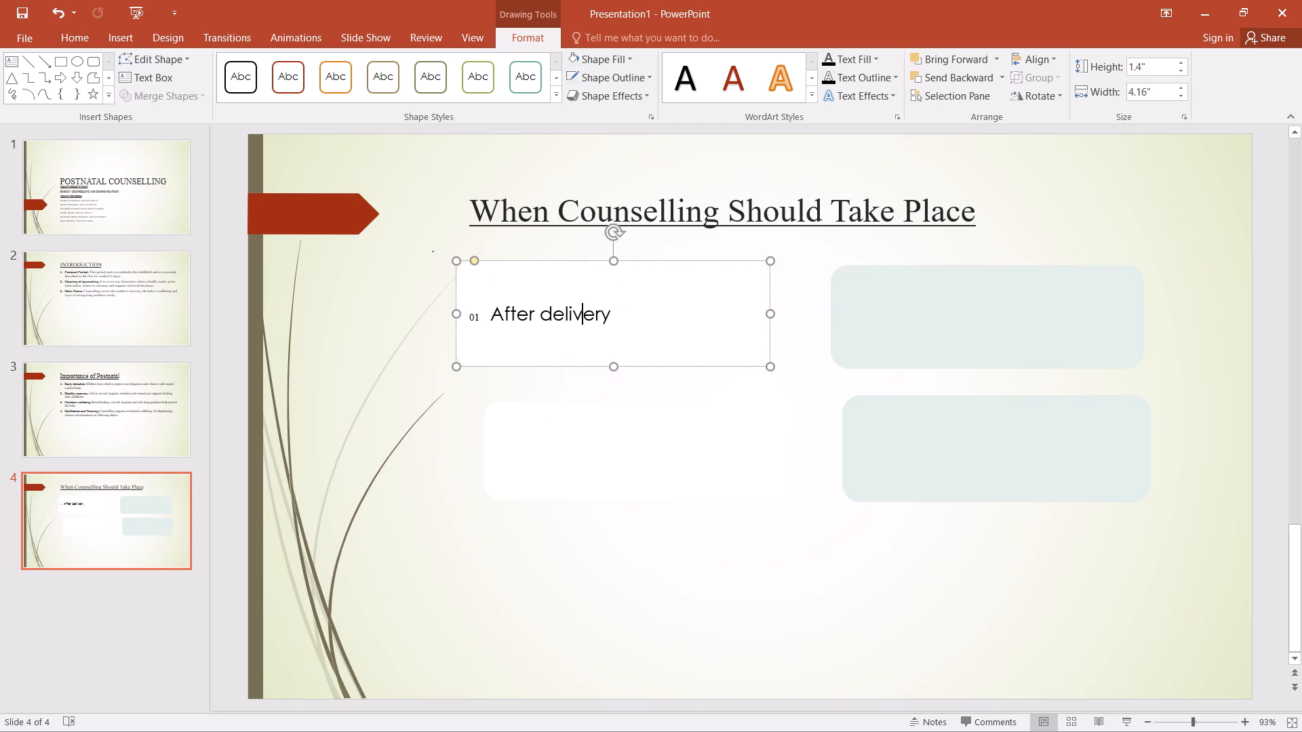
pyautogui.press('Return')
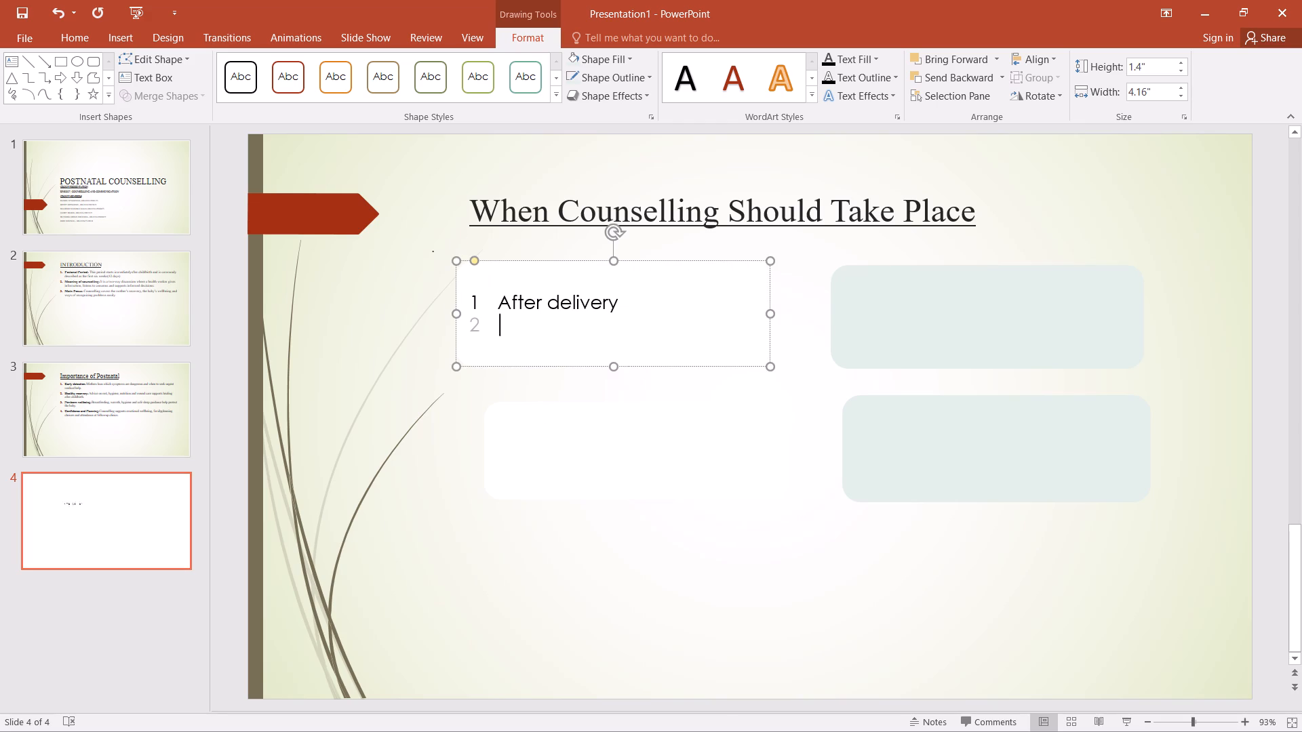
pyautogui.press('BackSpace')
pyautogui.press('space')
pyautogui.press('space')
pyautogui.press('space')
pyautogui.press('space')
pyautogui.press('space')
pyautogui.press('space')
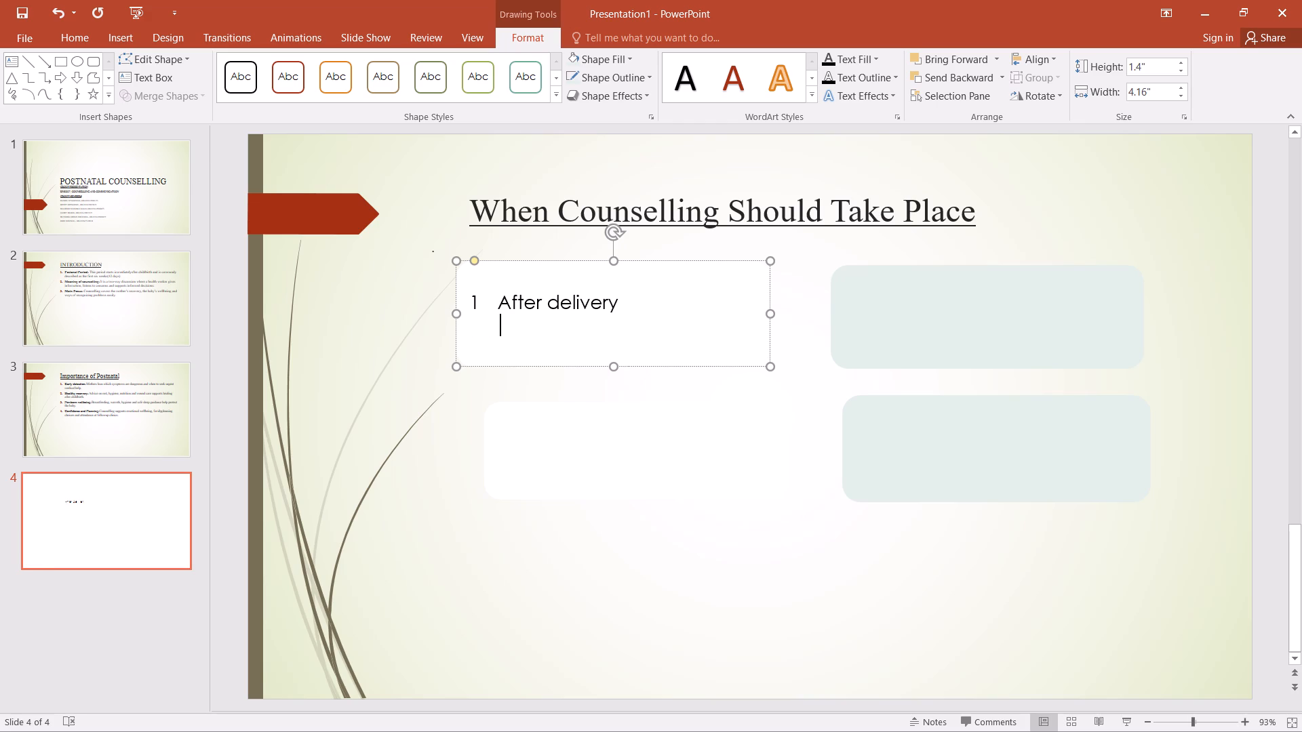
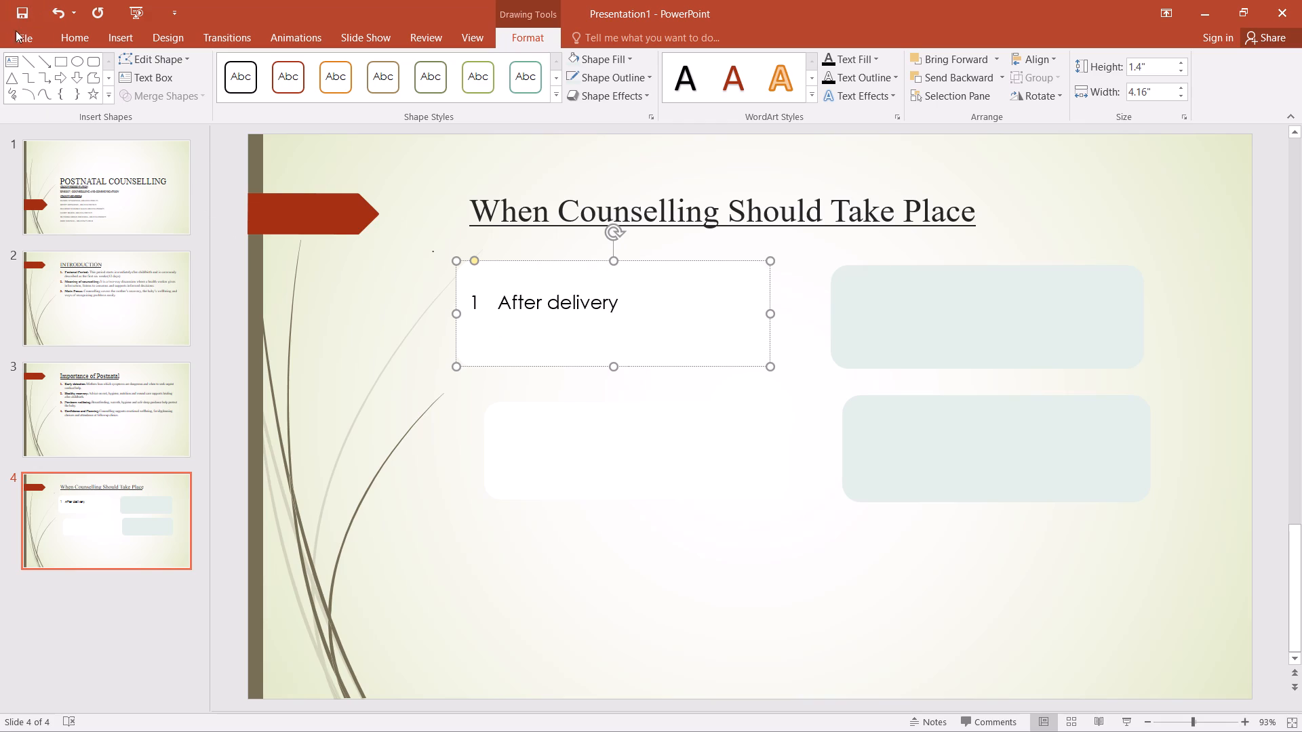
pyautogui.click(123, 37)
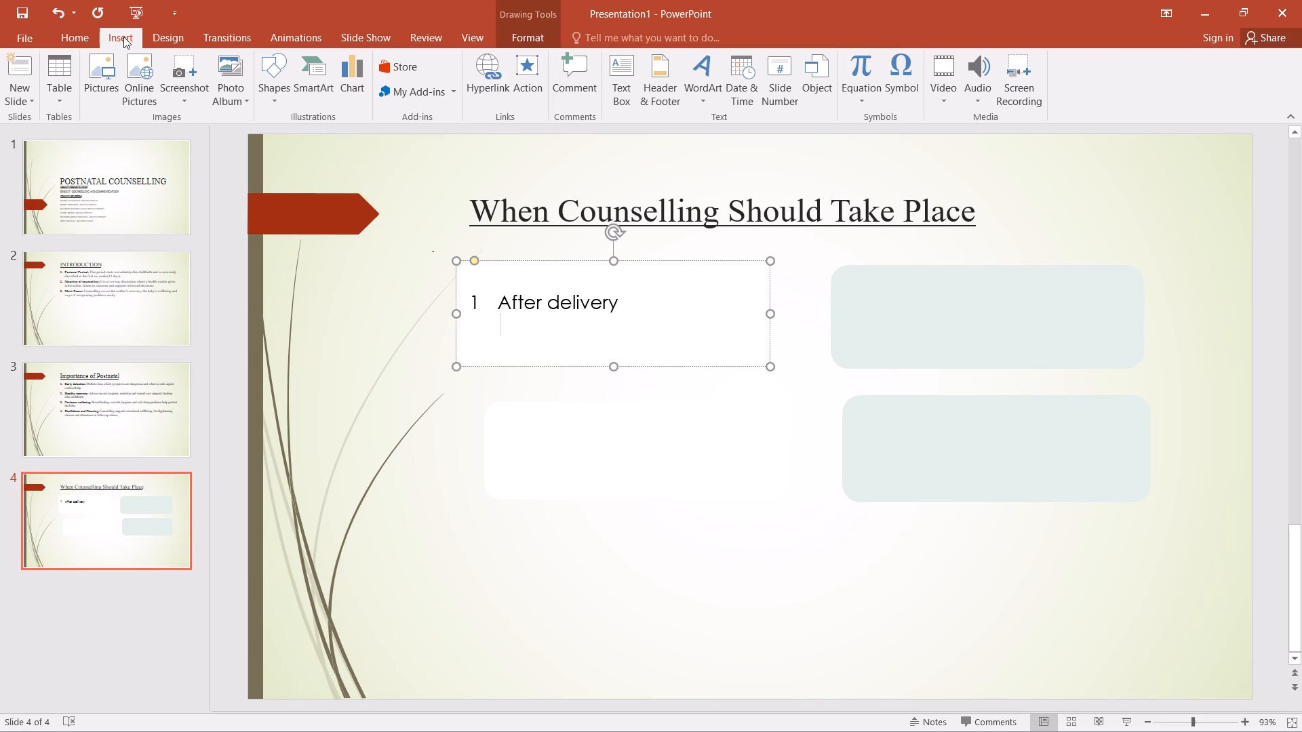
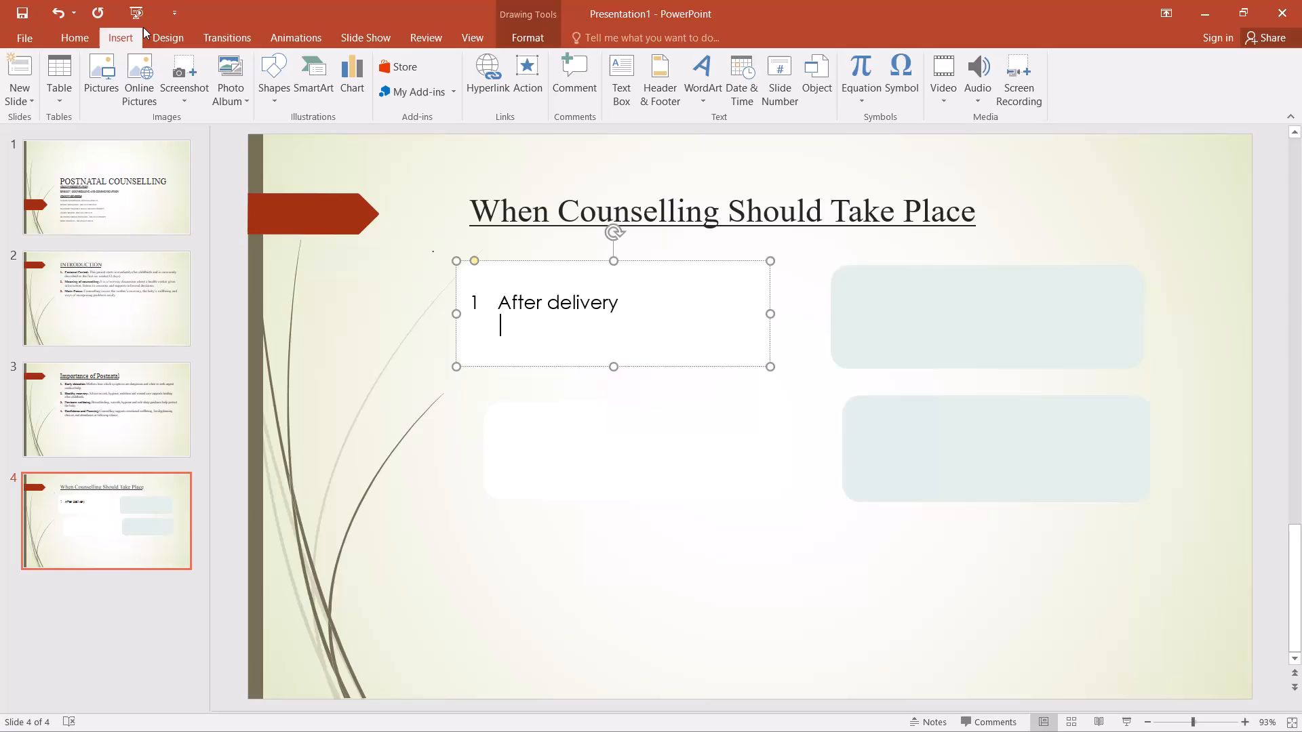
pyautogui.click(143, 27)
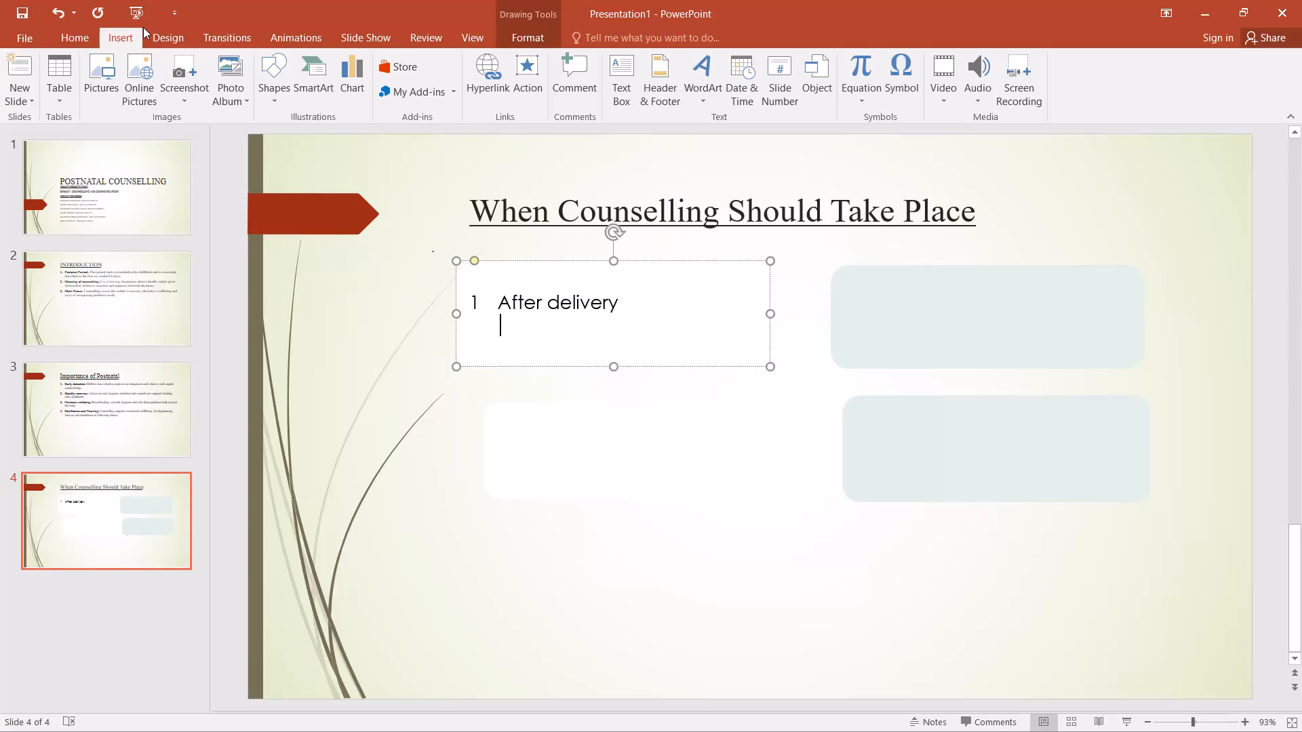